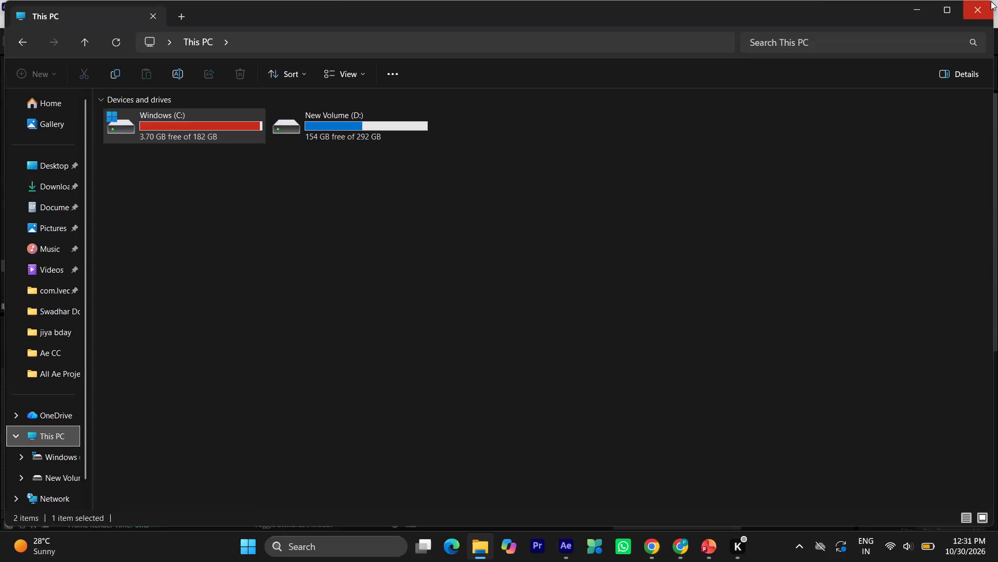
Close the This PC file window to return to the cat video project in After Effects.
click(988, 4)
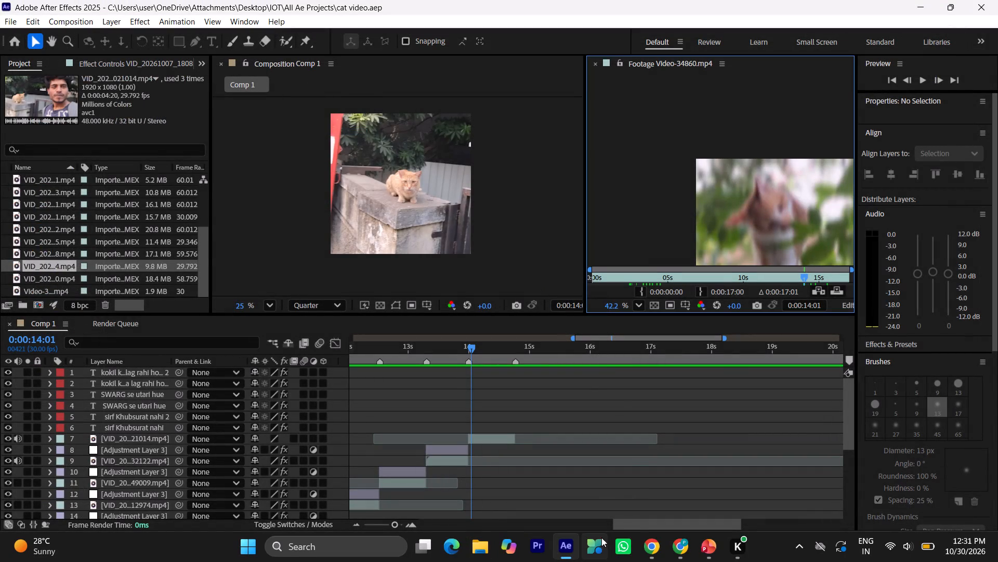
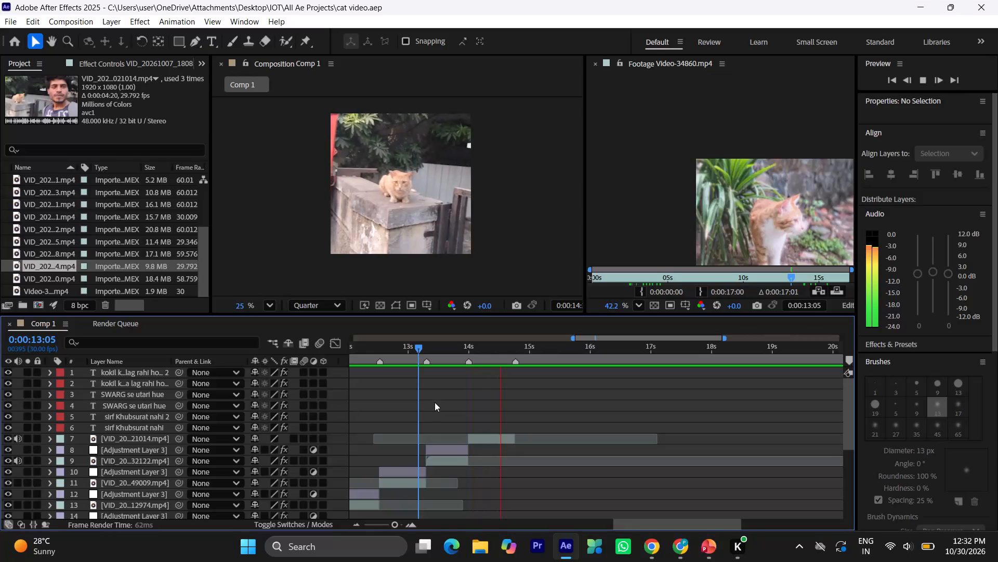
Slip the source footage inside clip VID_20...21014.mp4 about a third of a second later, keeping its in and out points, and scrub the result.
key(space)
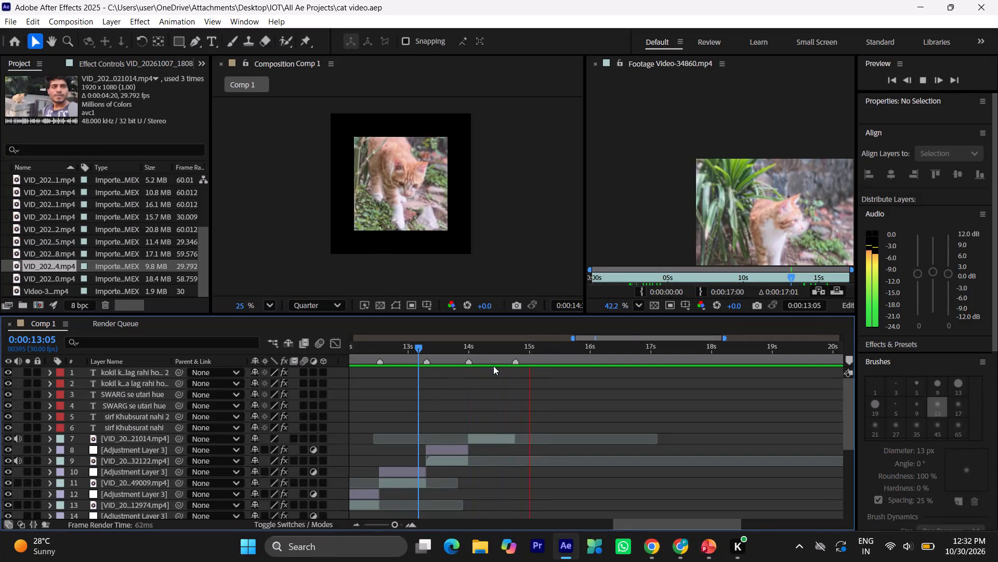
drag(481, 351, 488, 355)
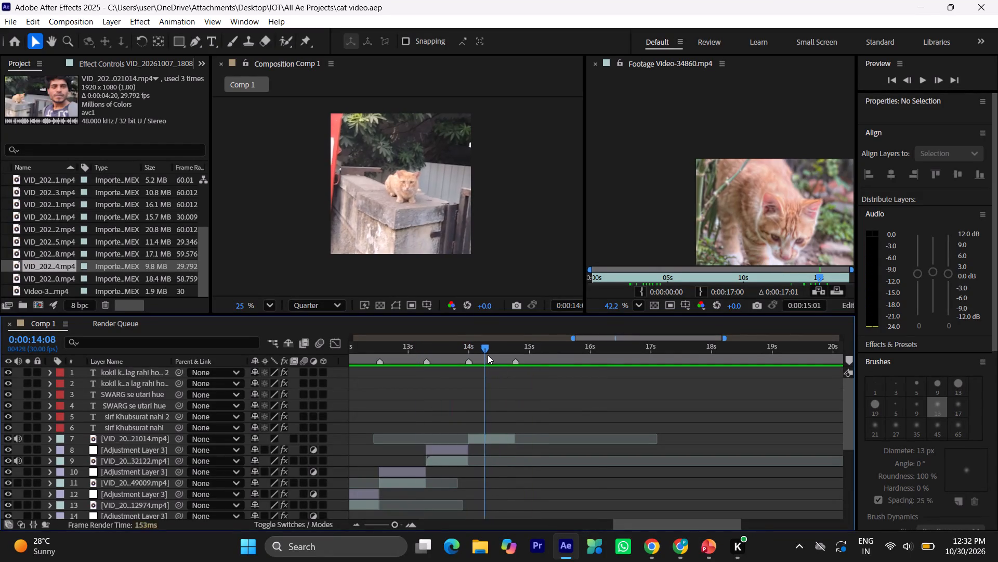
drag(488, 355, 494, 370)
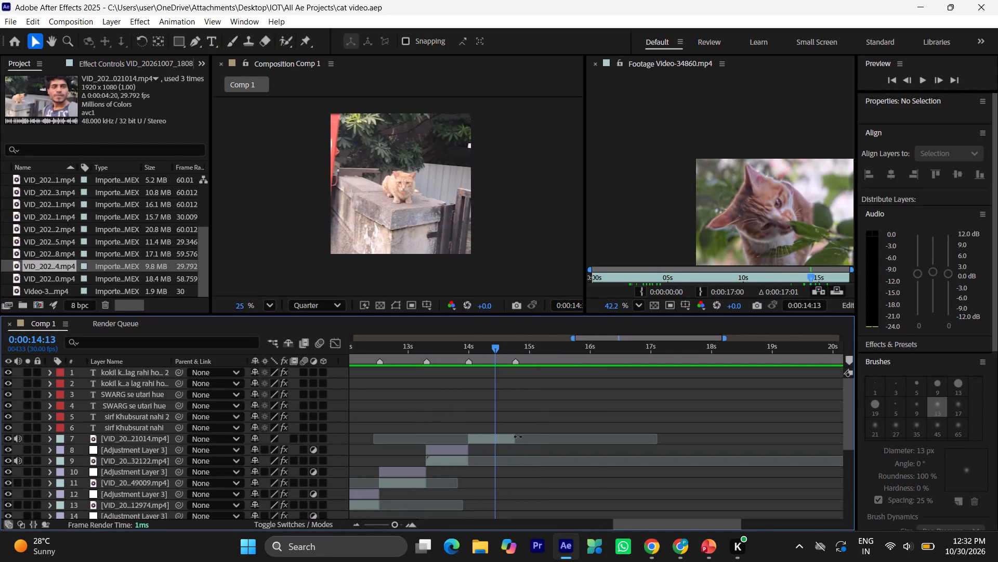
click(509, 354)
drag(548, 441, 539, 443)
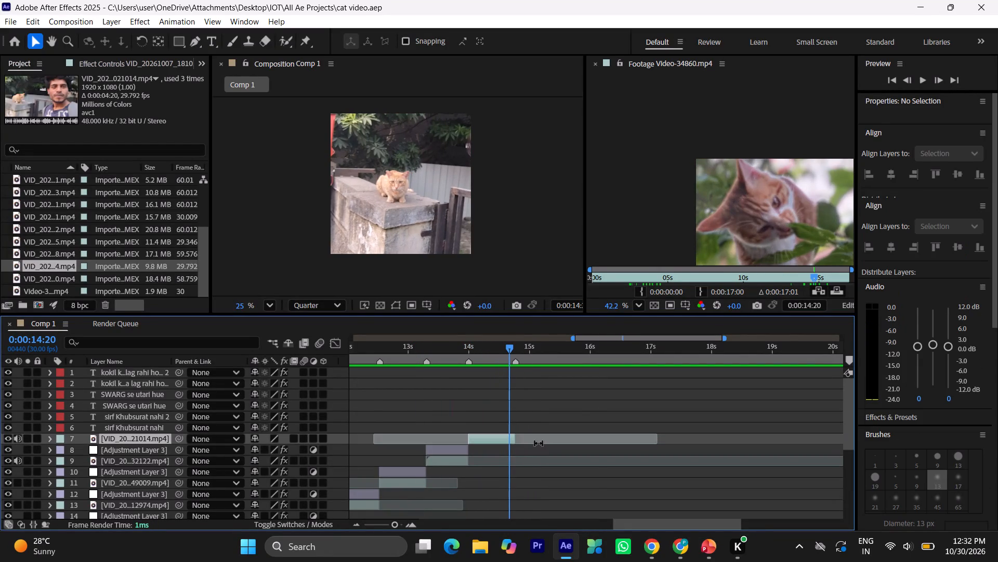
drag(539, 443, 570, 451)
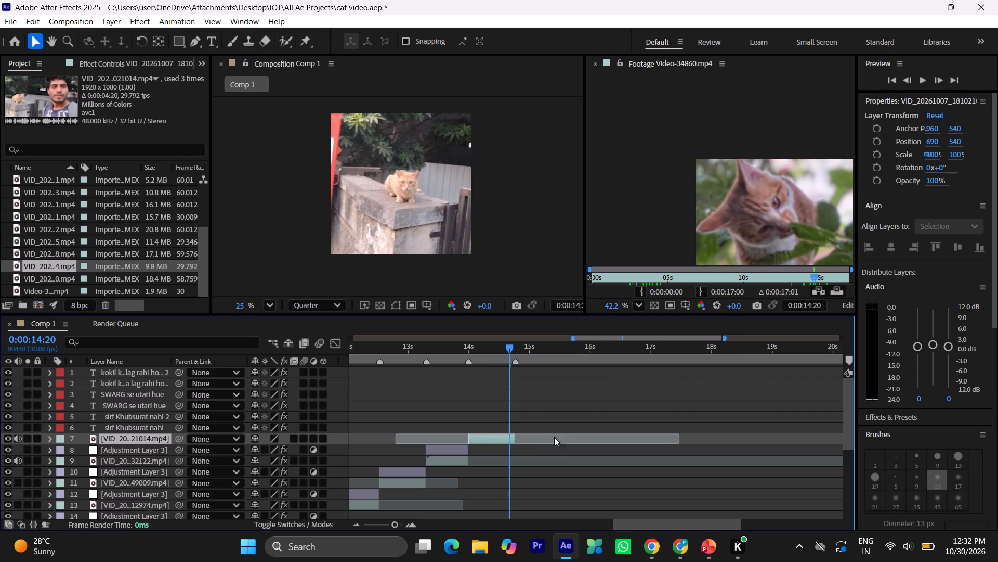
drag(471, 349, 494, 359)
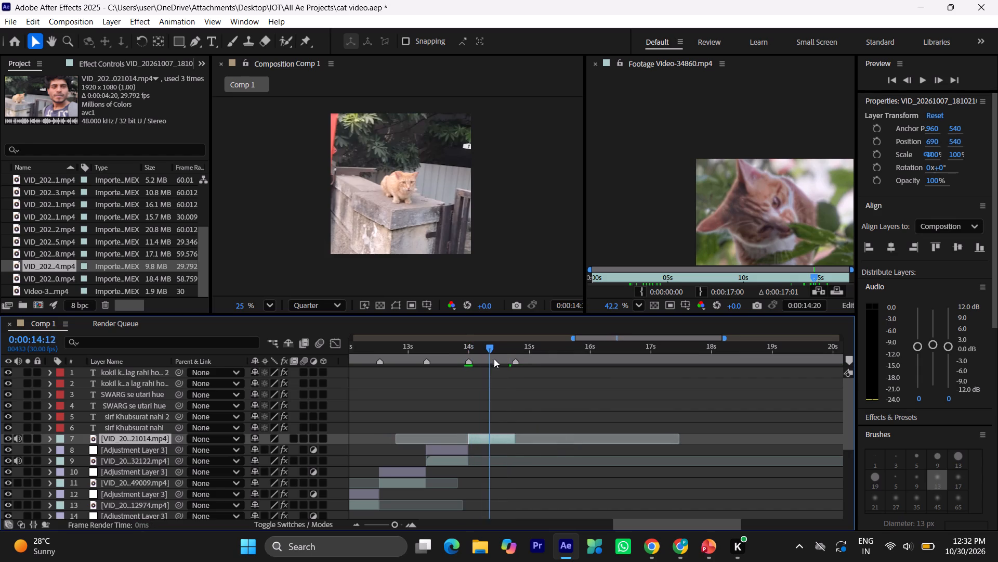
drag(494, 359, 490, 373)
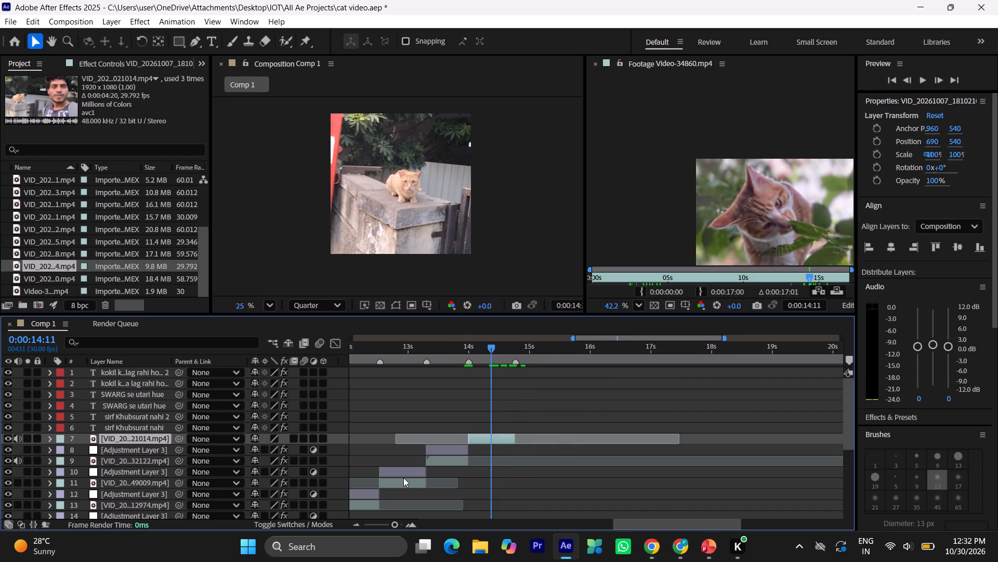
Copy the Twixtor Pro Speed % keyframes from clip VID_20...32122.mp4 to the start of clip VID_20...21014.mp4 at 0:00:14:00.
click(403, 478)
click(476, 437)
click(442, 462)
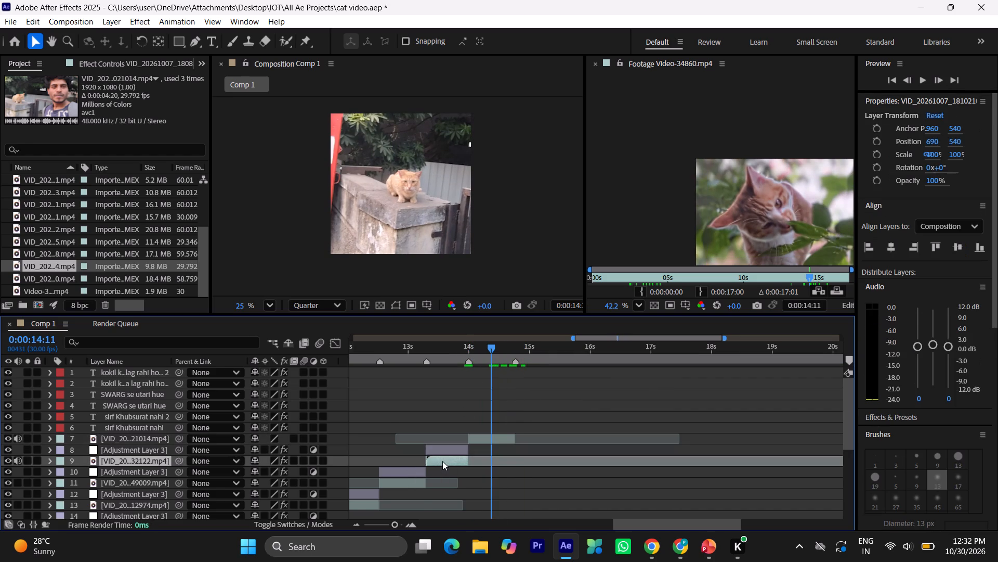
key(u)
drag(469, 470, 417, 494)
key(ctrl+c)
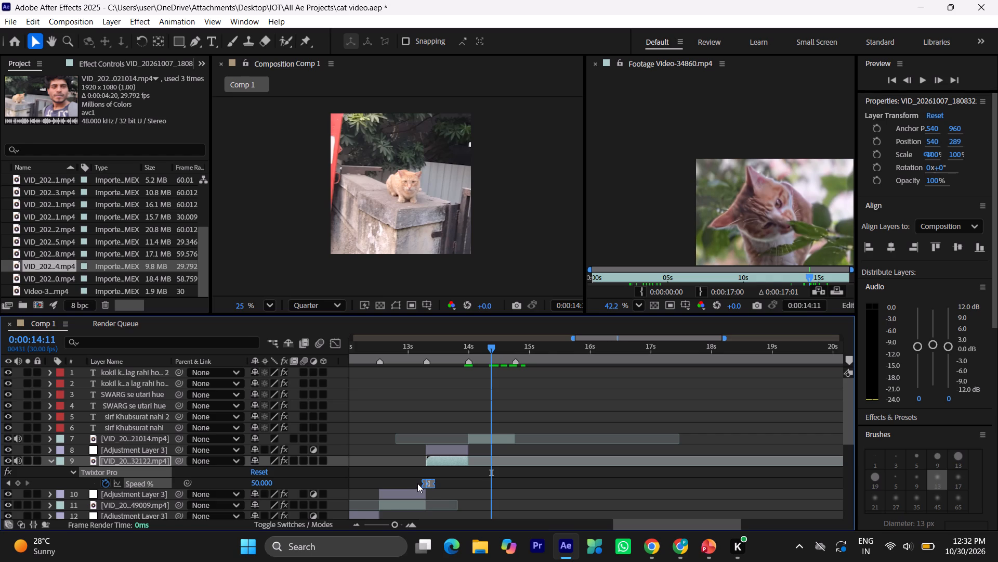
key(u)
click(484, 440)
key(i)
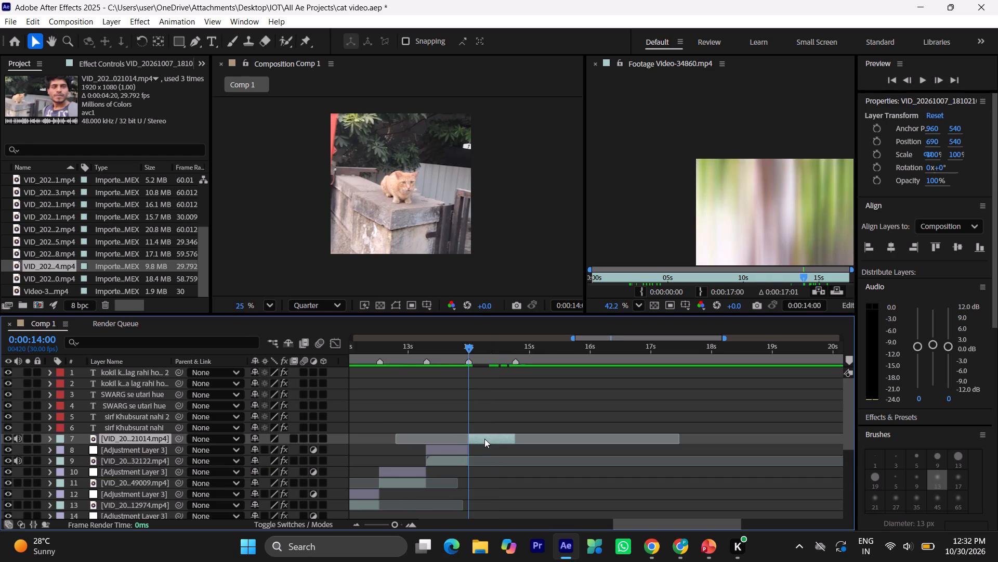
key(ctrl+v)
Duplicate the adjustment layer above clip VID_20...49009.mp4 and align the copy with clip VID_20...21014.mp4, starting at 0:00:14:00.
click(450, 450)
click(409, 472)
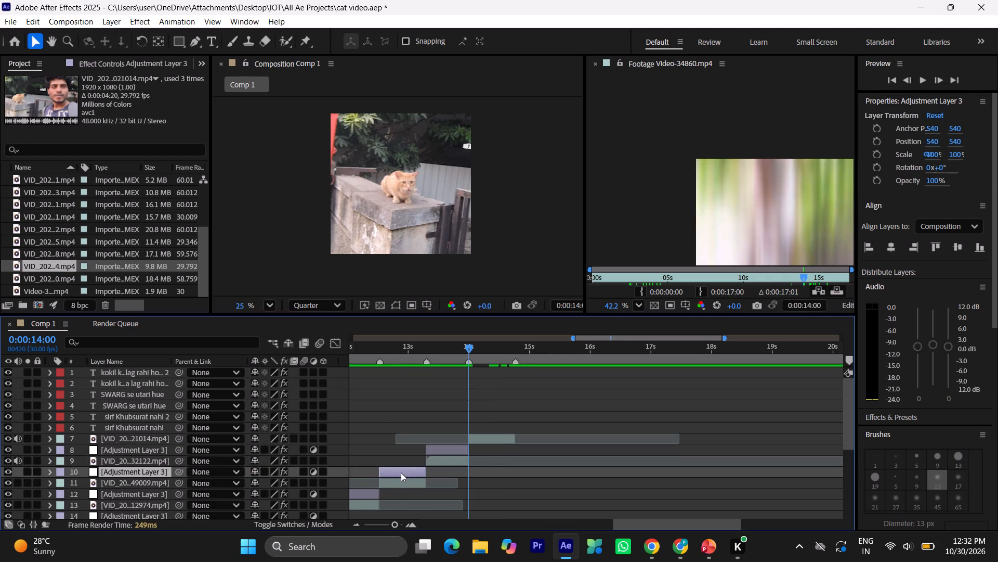
key(ctrl+d)
drag(396, 472, 463, 470)
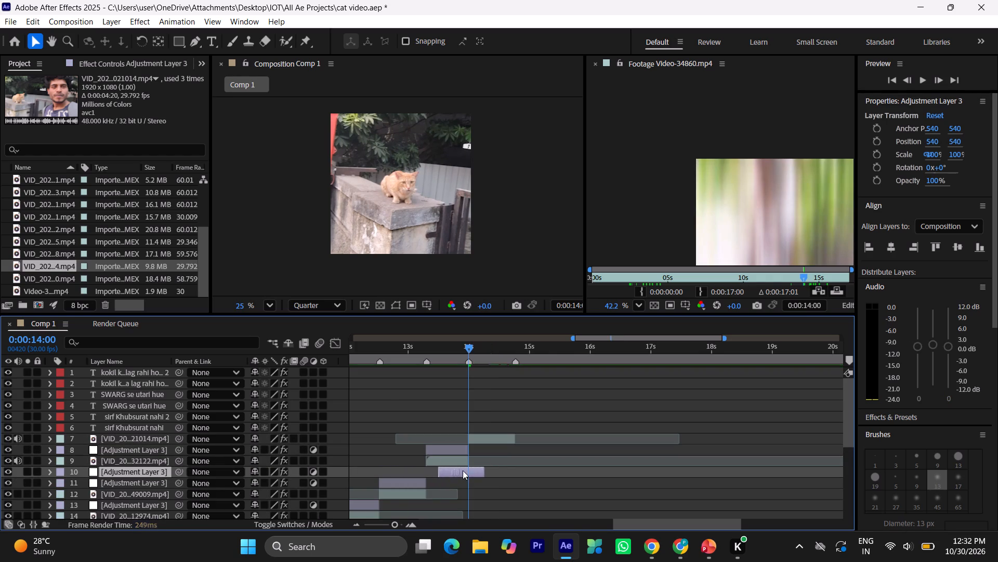
drag(463, 470, 488, 472)
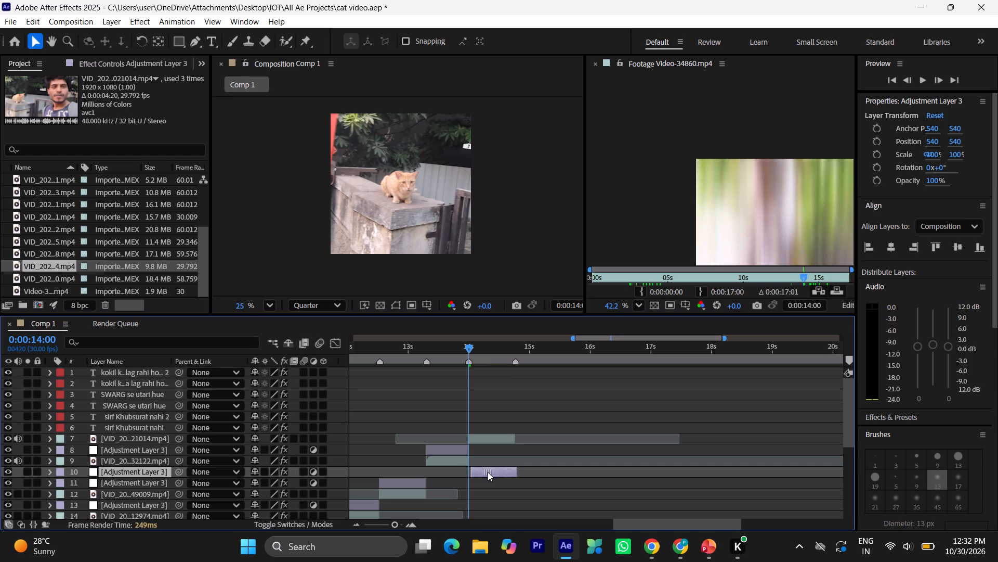
drag(488, 472, 487, 475)
scroll(478, 474, up, 6)
drag(474, 470, 465, 478)
drag(468, 475, 483, 476)
click(495, 474)
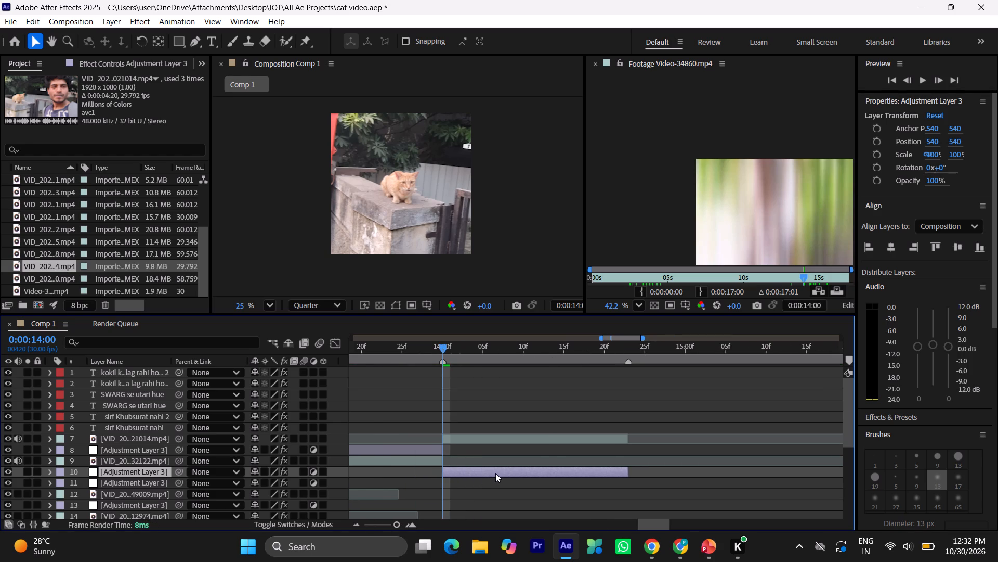
Move the duplicated adjustment layer directly above clip VID_20...21014.mp4 in the layer stack and save the project.
key(ctrl+bracketright)
key(ctrl+bracketright)
key(ctrl+bracketright)
key(ctrl+s)
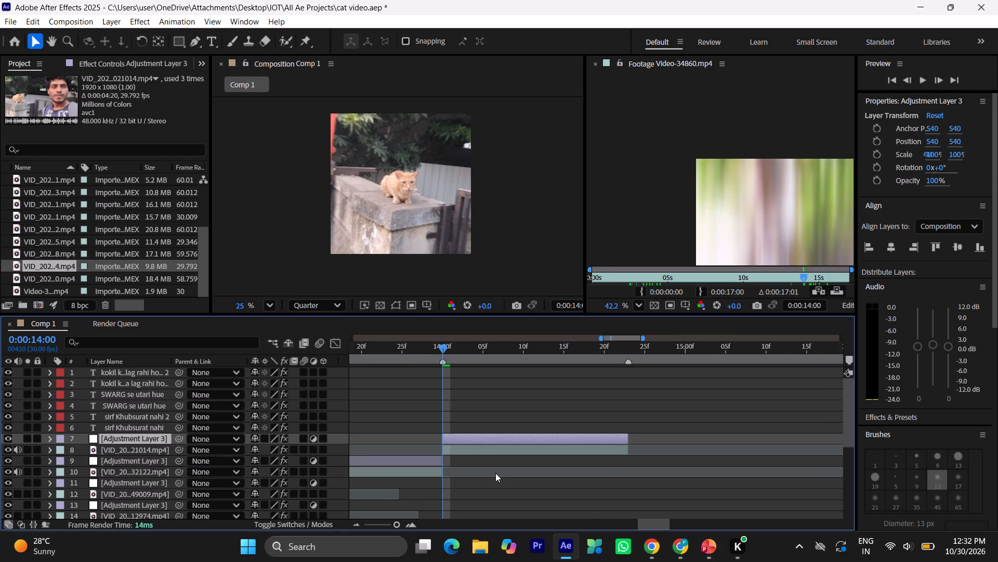
Play back Comp 1 from 0:00:13:11, from 0:00:10:10 and from the beginning to review the clip sequence.
alt+scroll(469, 438, down, 3)
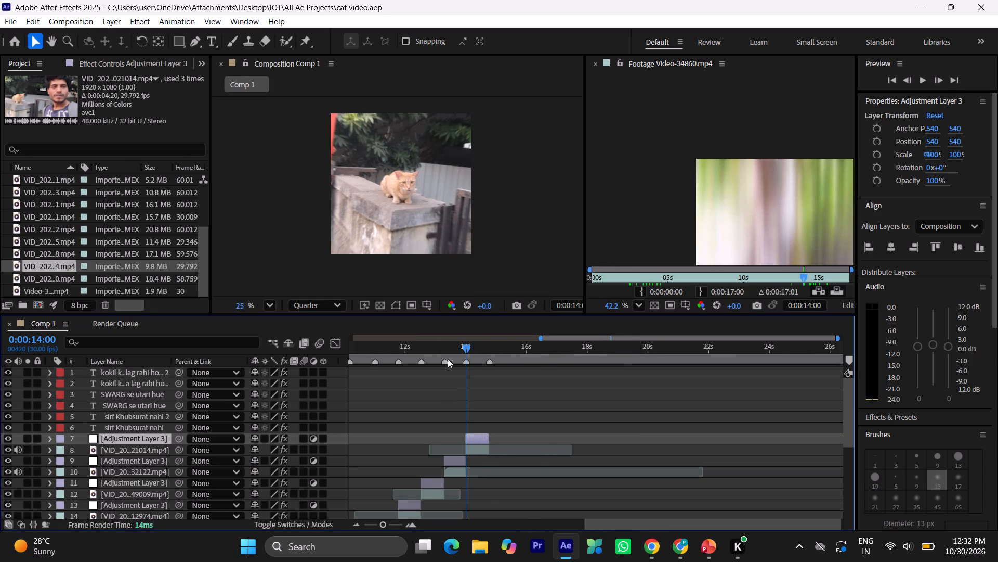
click(447, 352)
key(space)
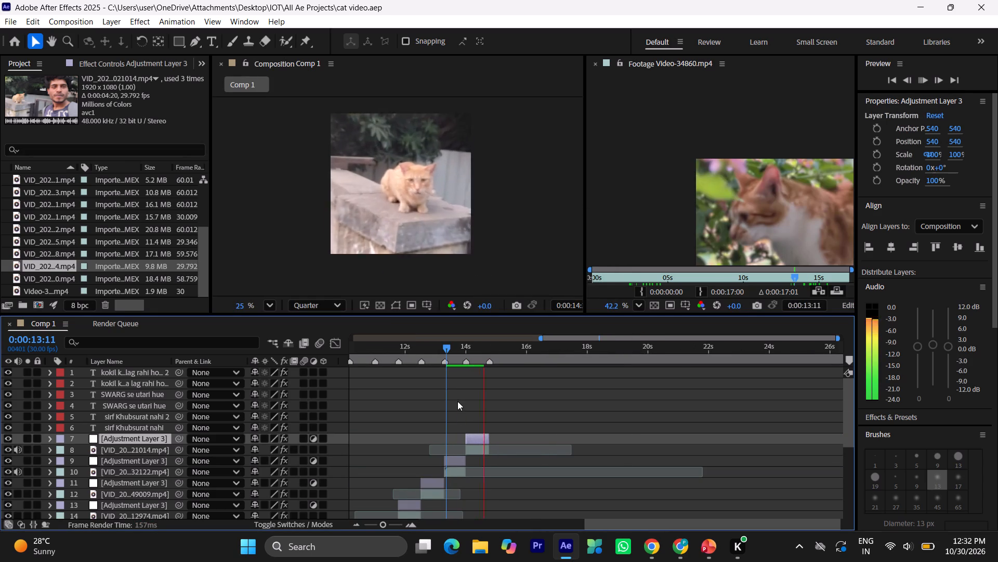
click(413, 349)
drag(413, 349, 354, 366)
key(space)
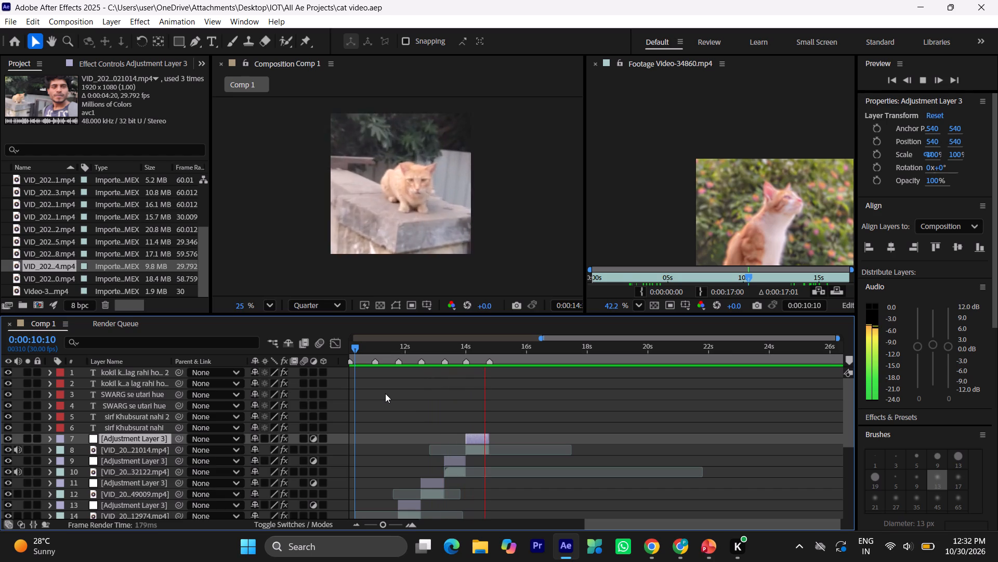
key(space)
click(386, 352)
drag(386, 352, 186, 388)
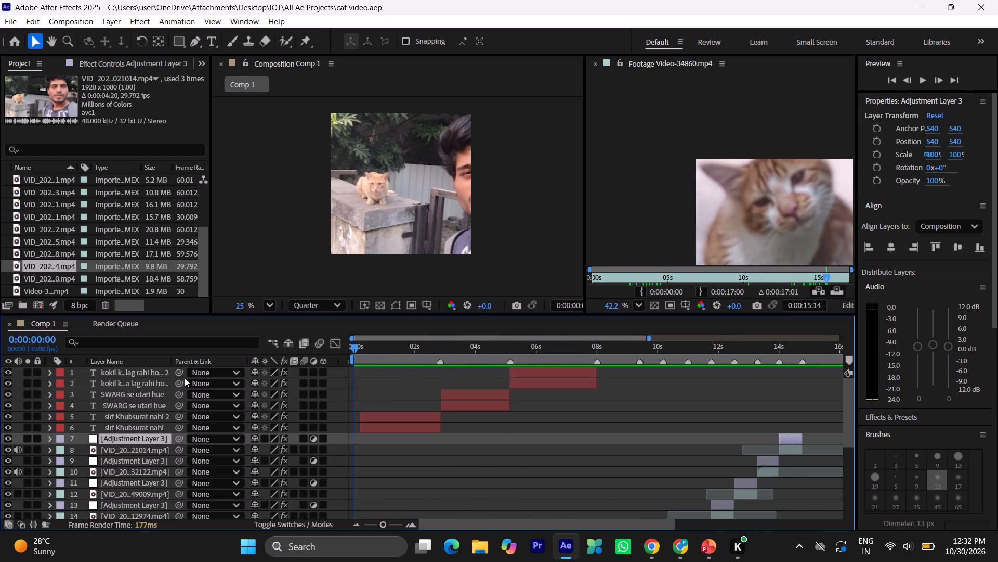
key(space)
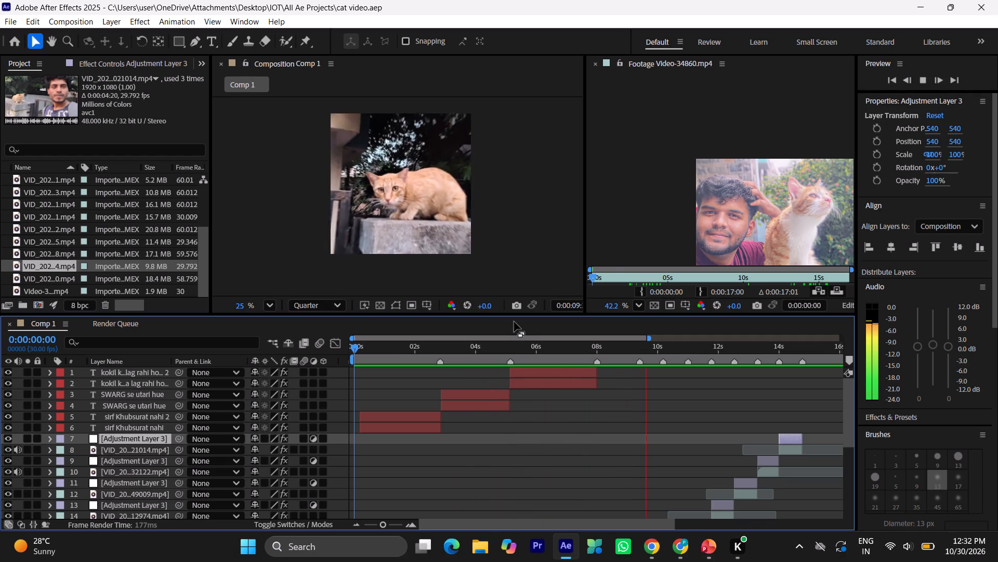
Enlarge and recentre the reference footage Video-34860.mp4, and play it from several points and from the beginning to study its edit.
scroll(742, 198, down, 3)
scroll(771, 241, up, 2)
scroll(771, 241, down, 6)
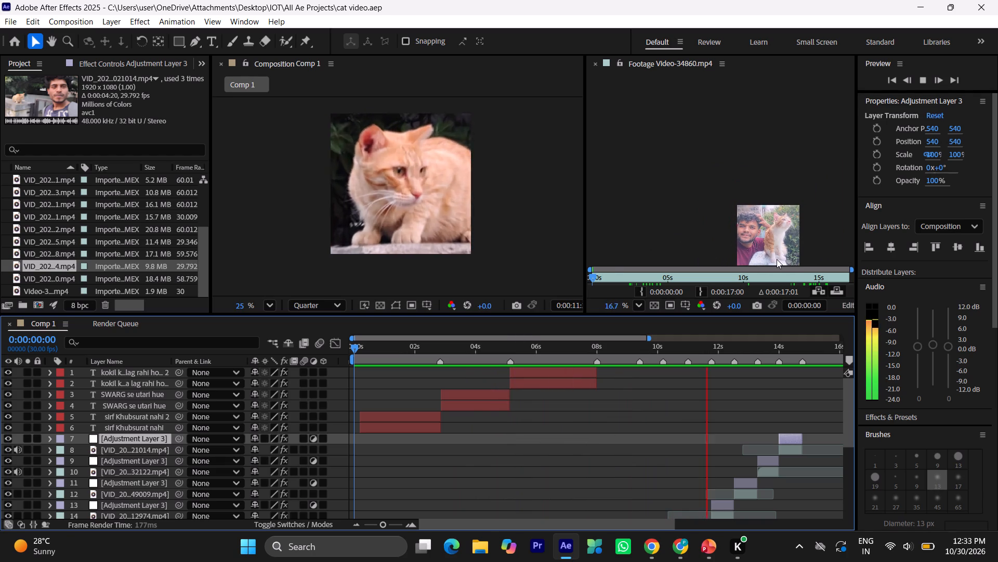
scroll(780, 259, up, 4)
scroll(766, 255, down, 2)
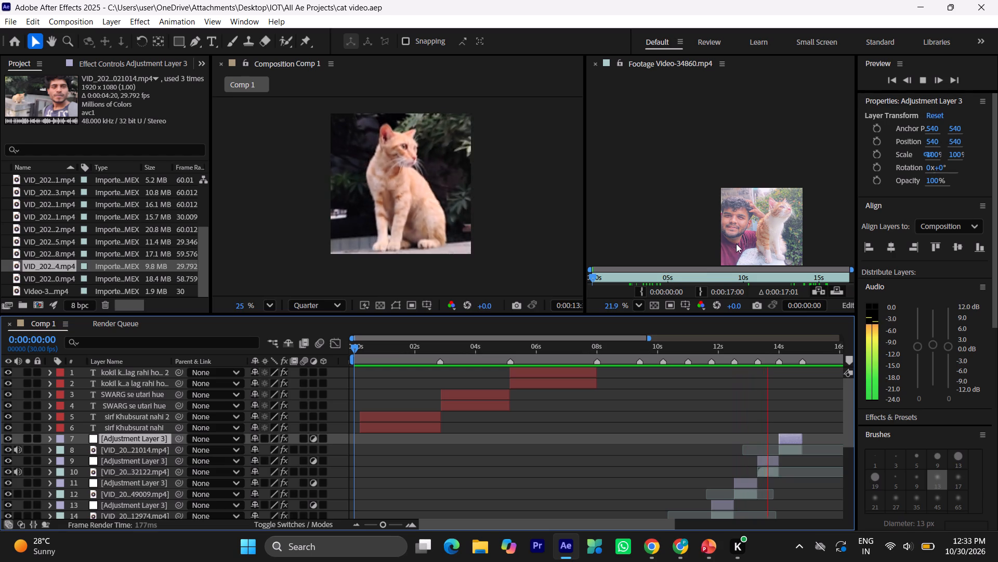
key(space)
key(space)
key(space)
key(space)
key(space)
key(space)
key(space)
key(space)
key(space)
key(space)
key(space)
key(space)
key(space)
key(space)
key(space)
key(space)
key(space)
key(space)
key(space)
key(space)
drag(750, 240, 691, 197)
drag(699, 196, 704, 192)
scroll(706, 191, up, 3)
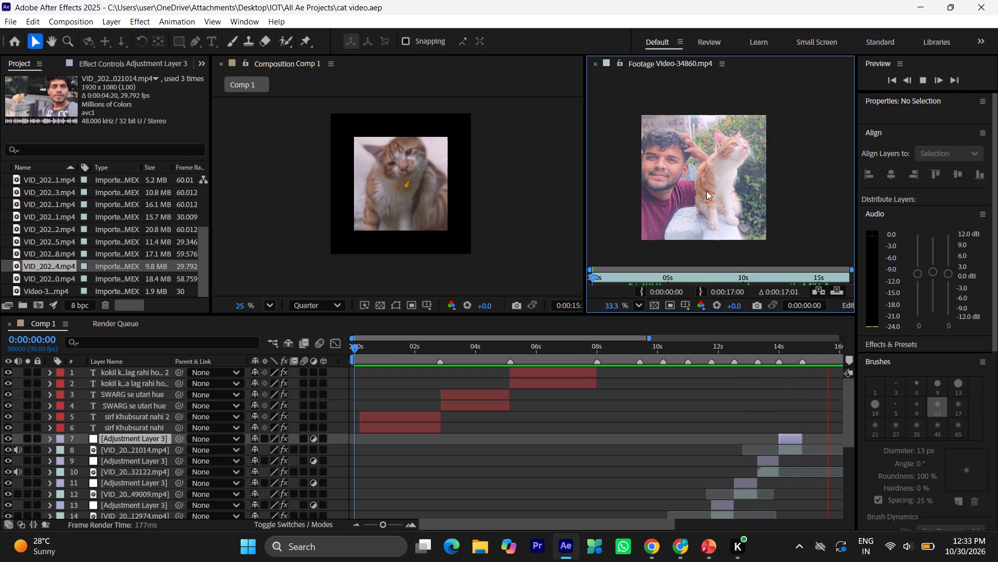
scroll(706, 191, up, 3)
click(634, 272)
click(620, 277)
drag(620, 277, 583, 289)
key(space)
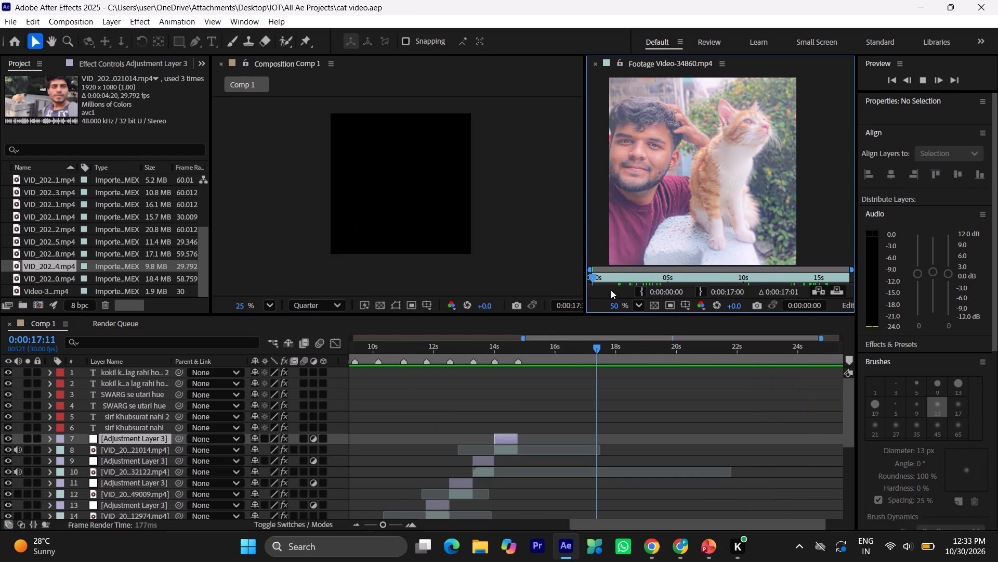
click(624, 279)
key(space)
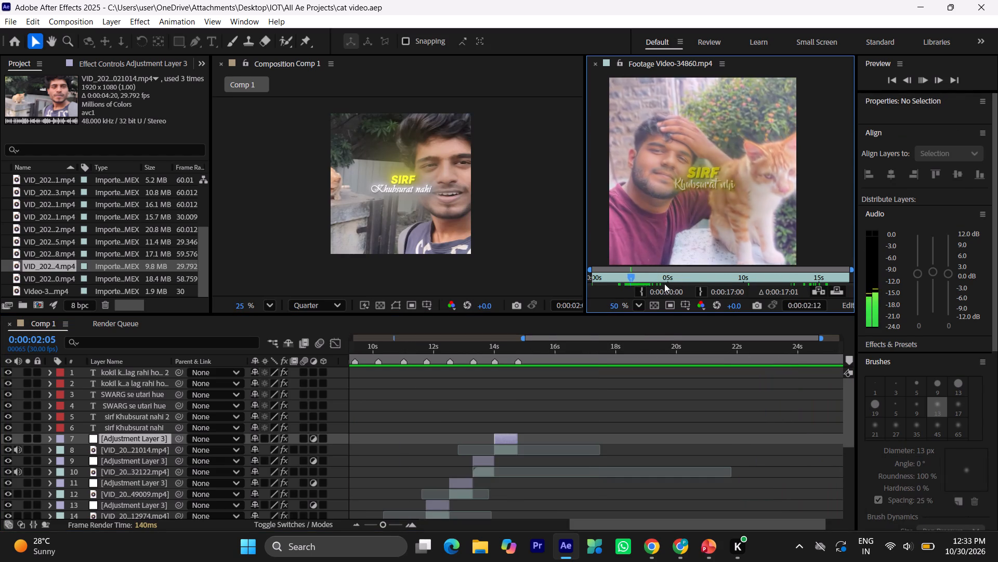
click(635, 276)
key(space)
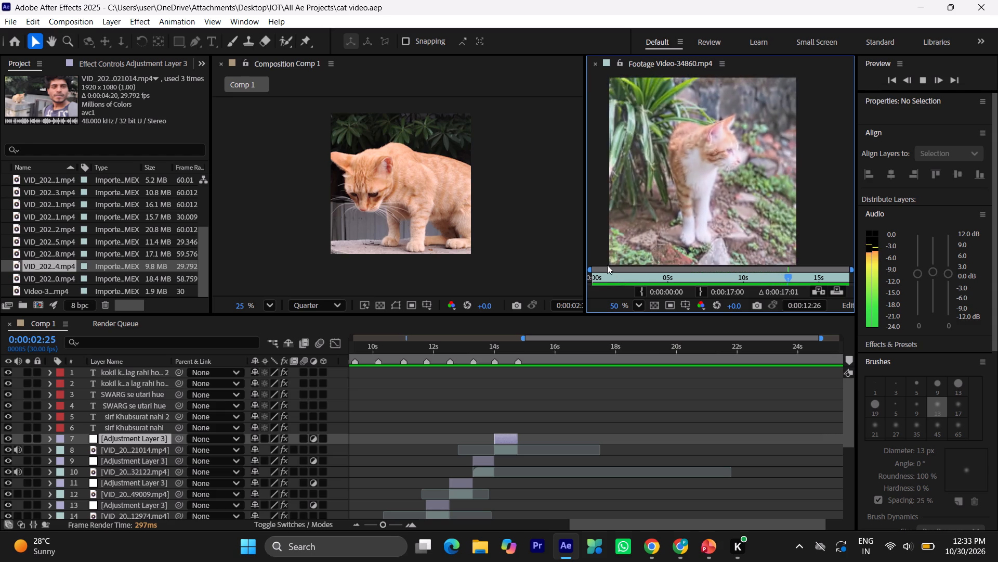
click(602, 279)
drag(602, 279, 583, 286)
key(space)
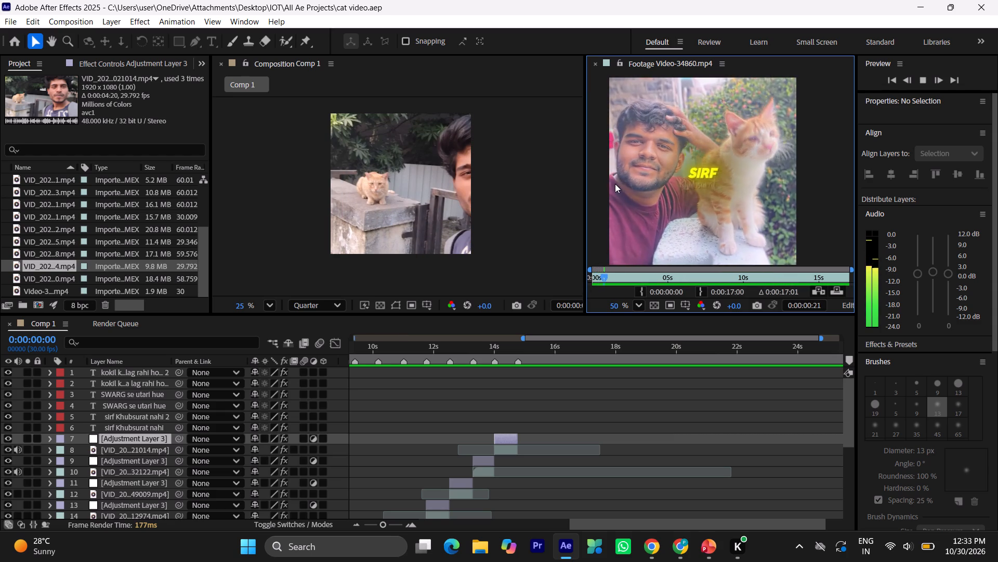
Close the Video-34860.mp4 footage viewer.
click(596, 63)
Save the project and play back Comp 1 from 0:00:04:21 and from 0:00:12:03 to review the clips and transitions.
click(391, 353)
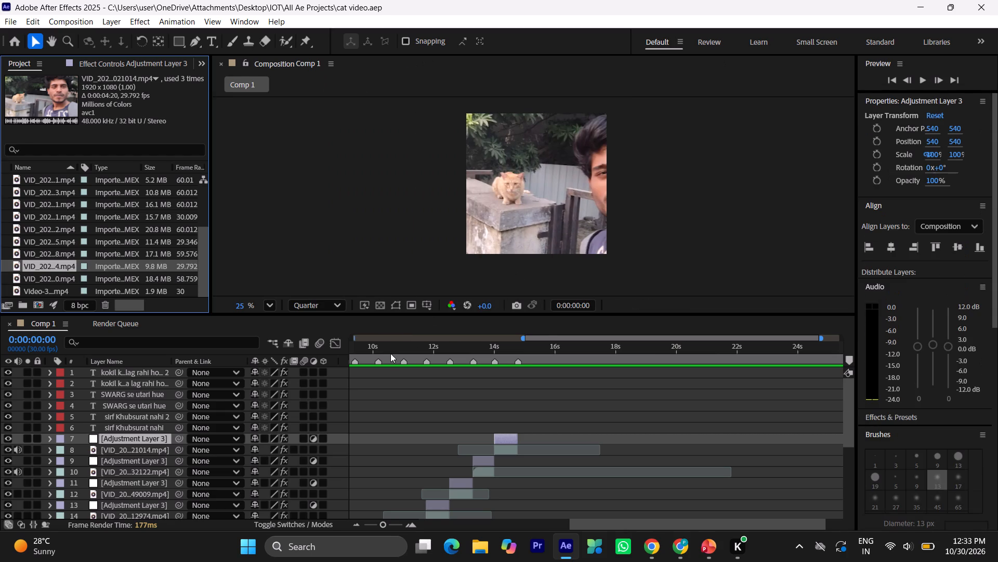
drag(390, 353, 323, 373)
key(space)
key(ctrl+s)
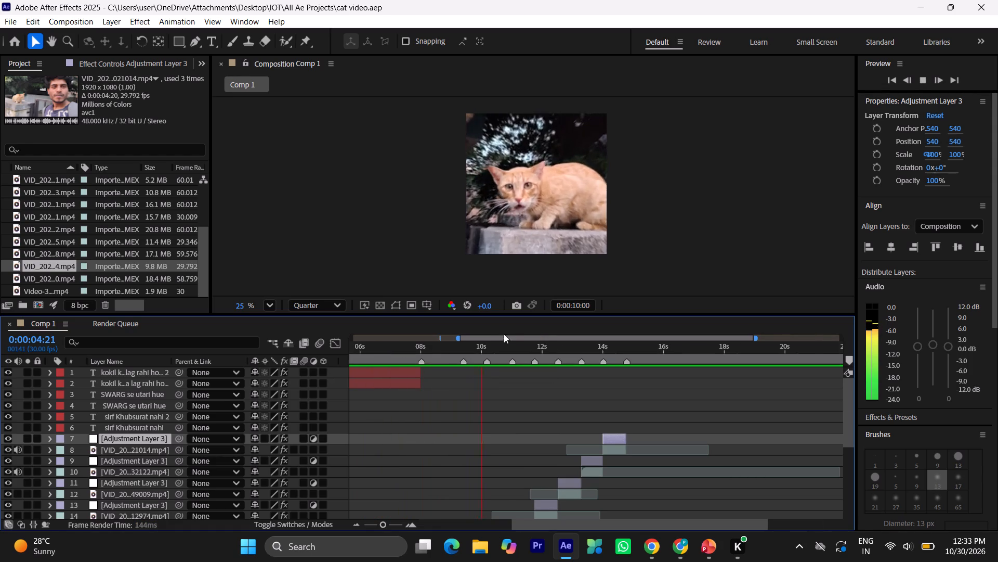
key(space)
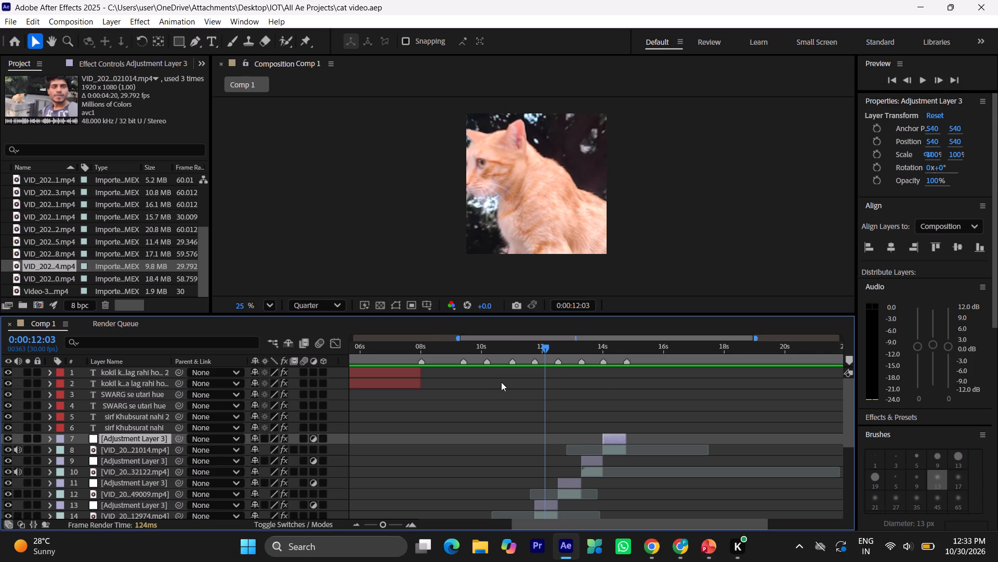
key(space)
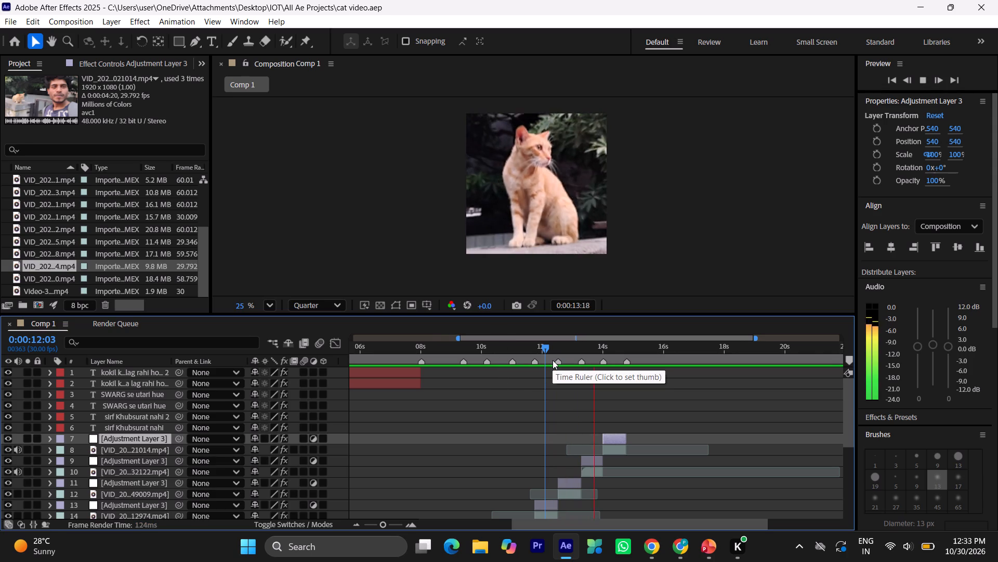
key(space)
Switch to File Explorer, refresh This PC to check the drives' free space, and close the window.
click(479, 539)
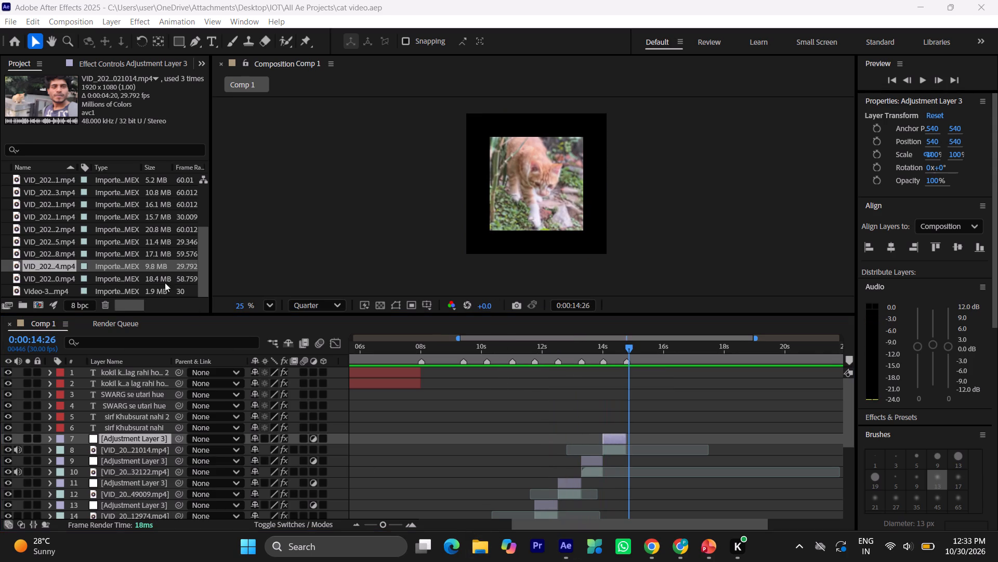
click(53, 431)
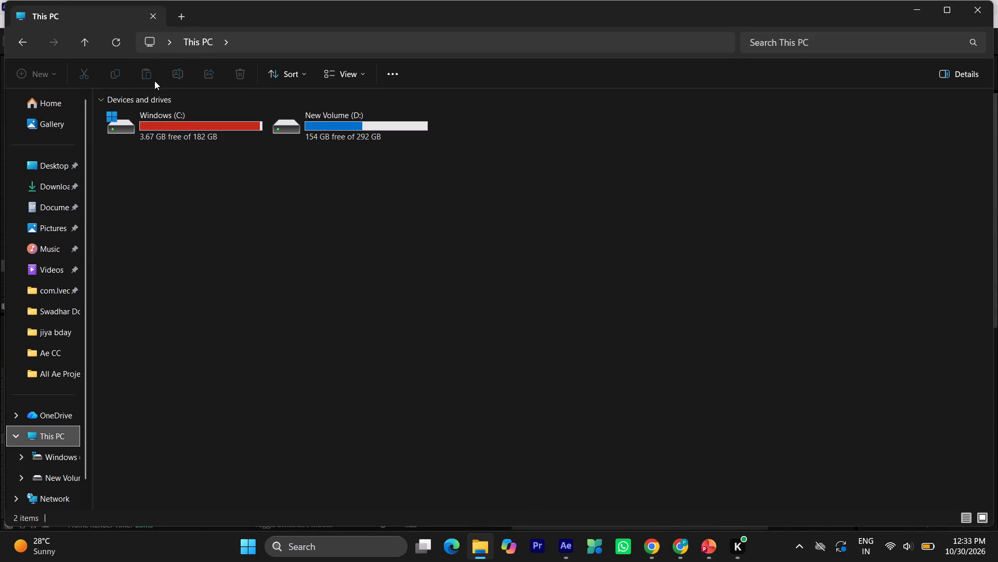
click(120, 47)
click(982, 6)
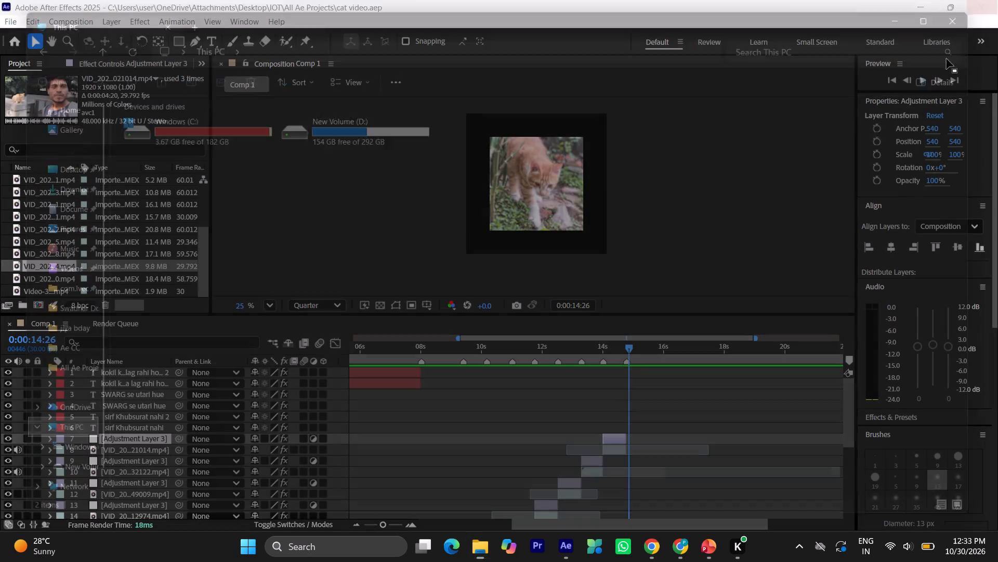
Save the project and play back Comp 1 from the beginning to review the opening text and clips.
click(443, 352)
drag(443, 352, 218, 374)
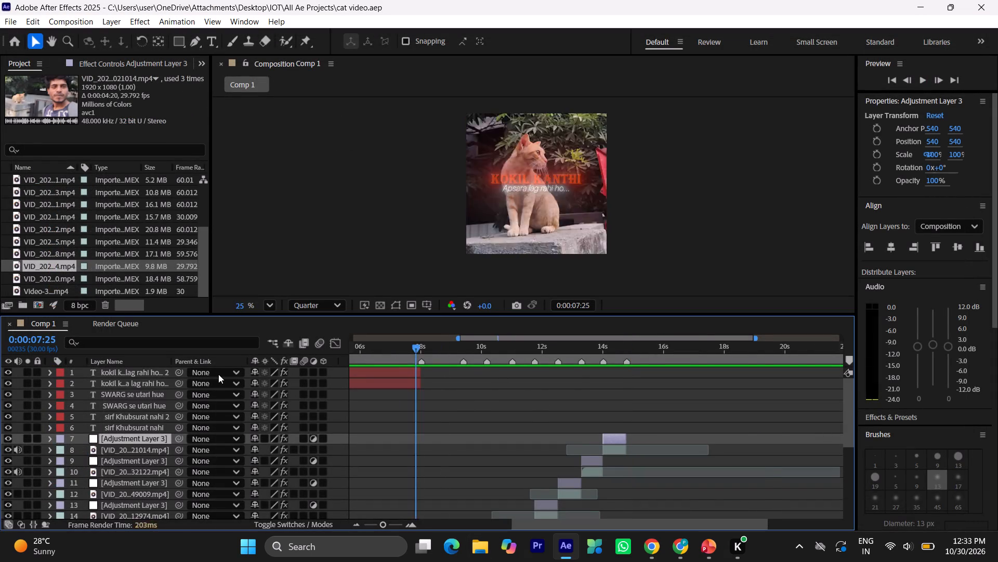
drag(218, 374, 216, 376)
key(ctrl+s)
key(space)
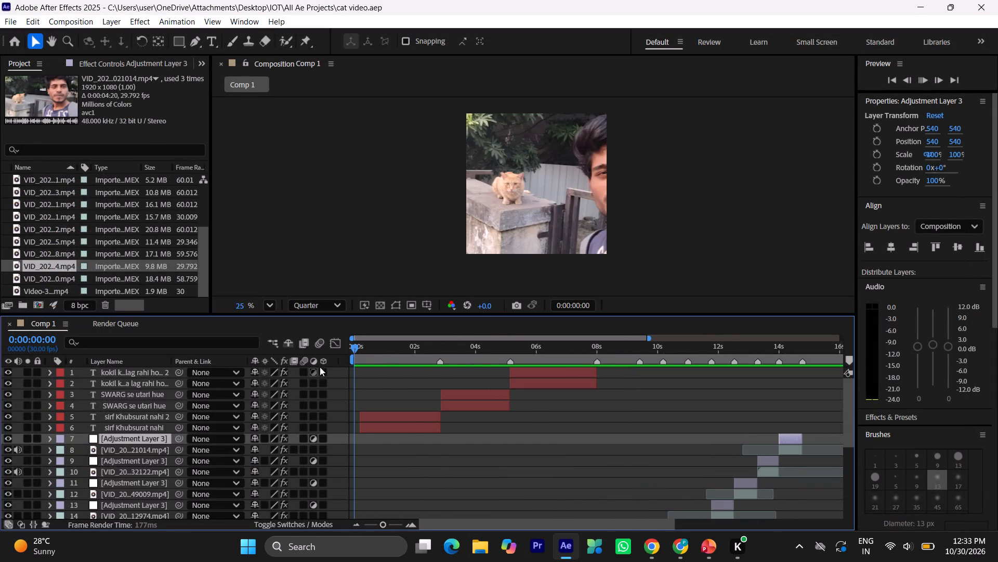
alt+scroll(487, 401, down, 1)
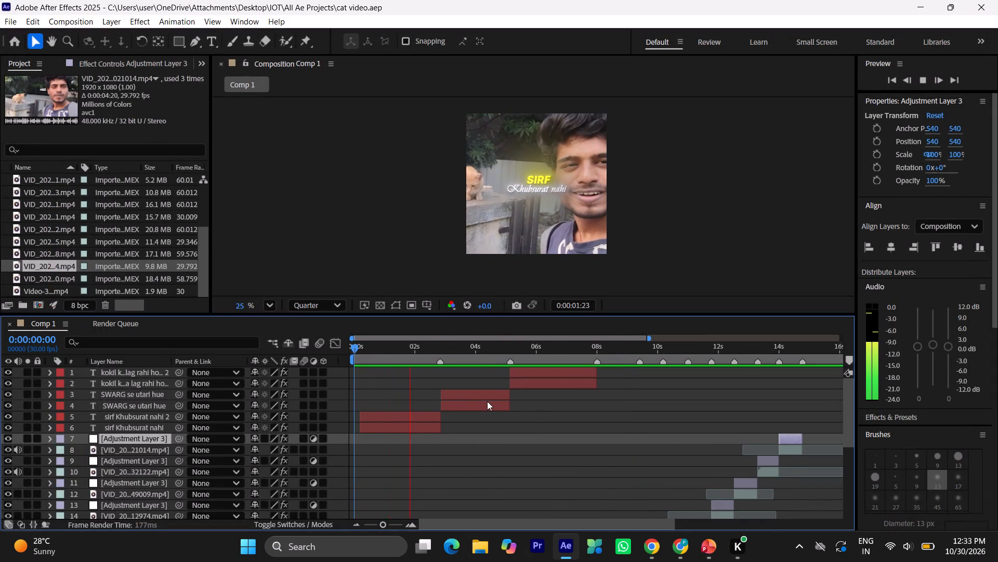
key(space)
Play back Comp 1 from 0:00:13:28 and from 0:00:14:00 to review the last placed clip and the reference footage after it.
click(570, 350)
drag(571, 350, 610, 352)
key(space)
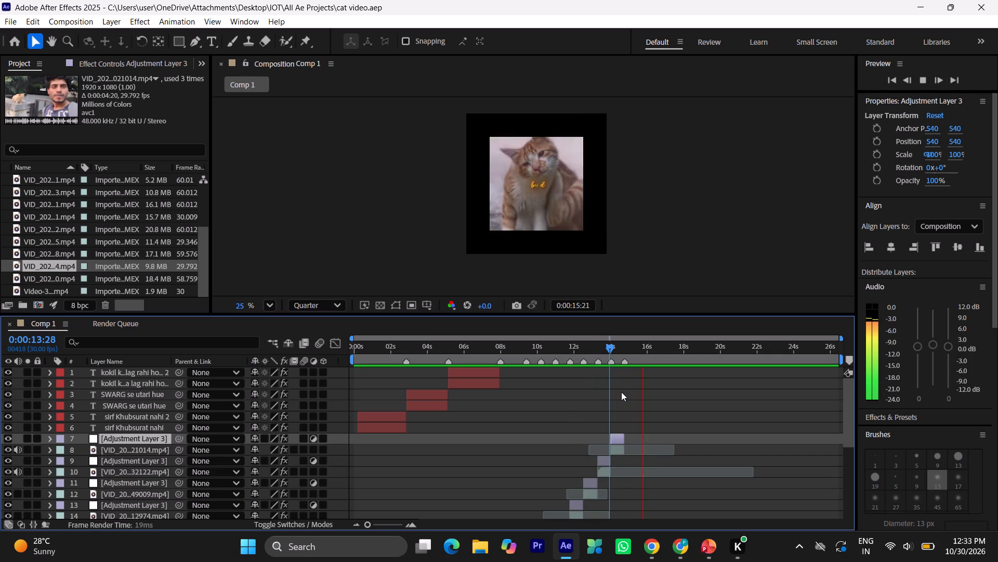
key(space)
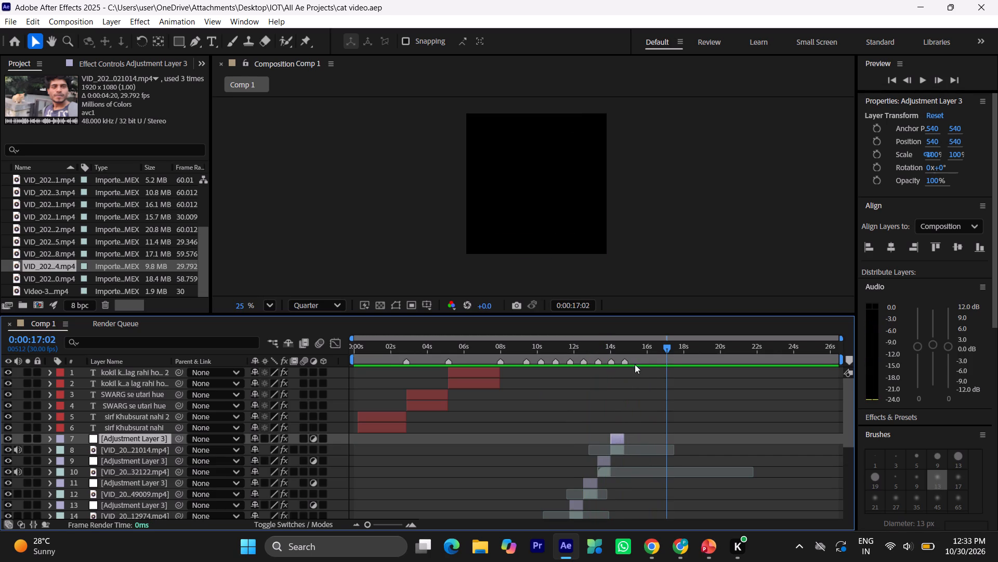
alt+scroll(614, 351, up, 1)
click(605, 350)
key(space)
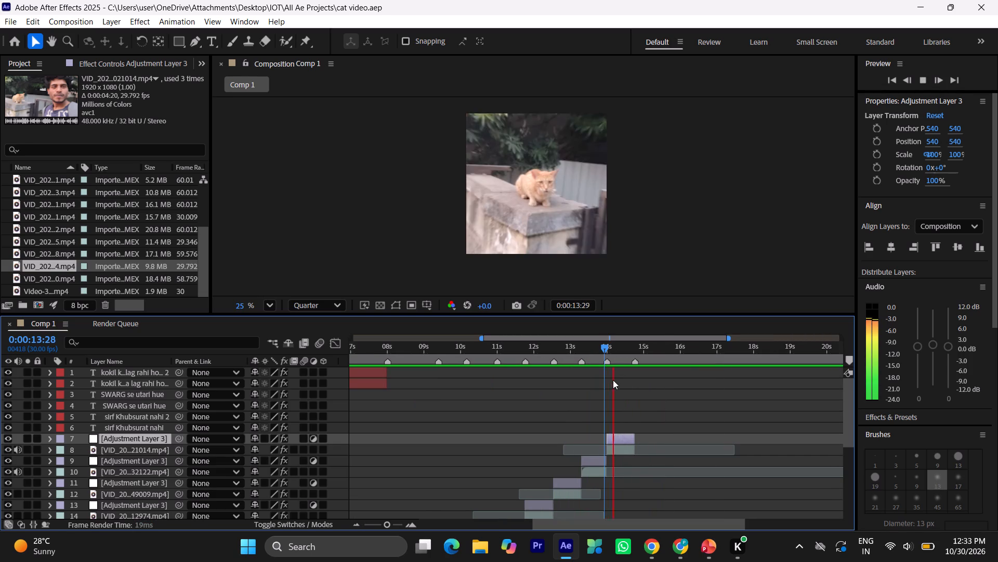
key(space)
click(607, 355)
click(607, 349)
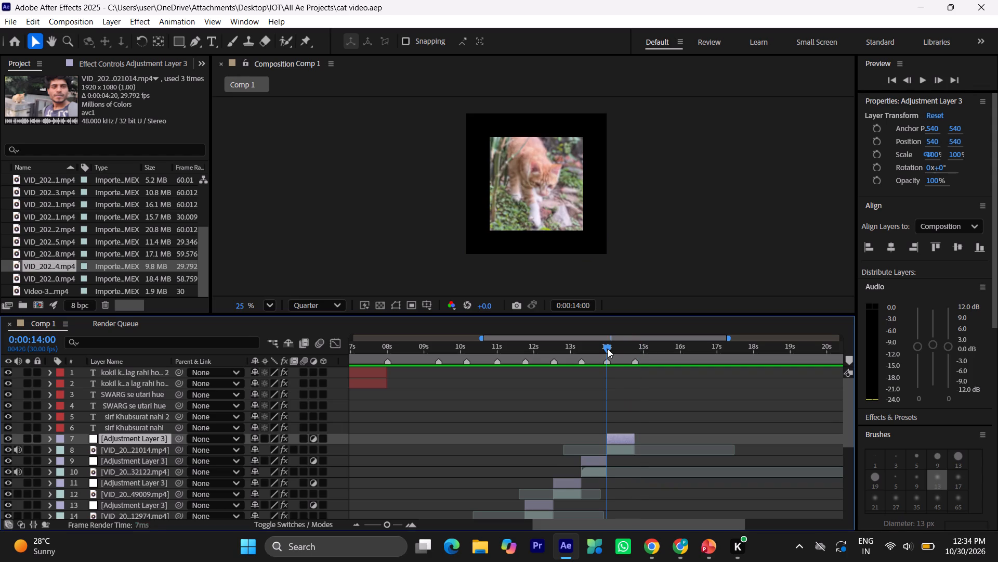
key(space)
key(space)
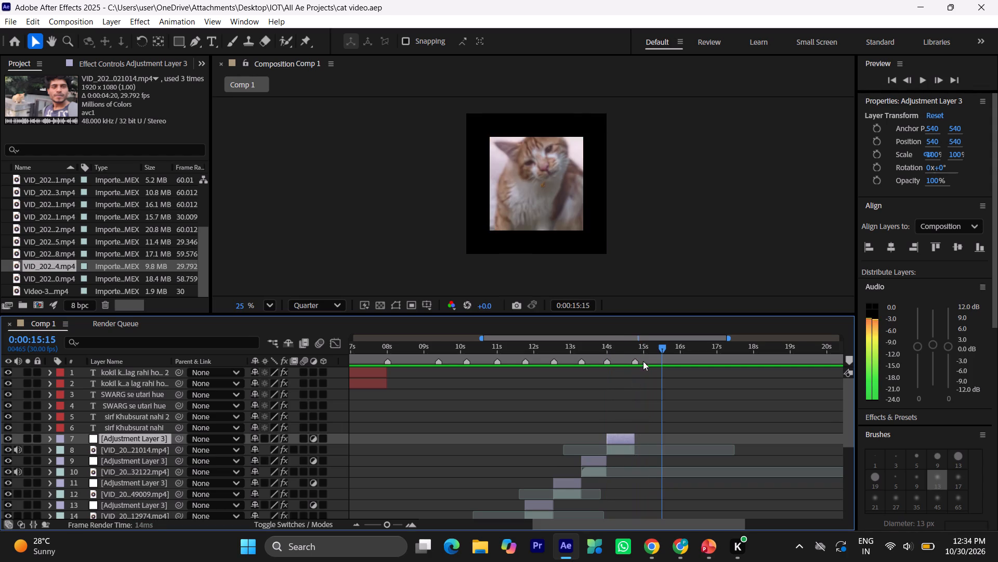
Play on in short bursts from 0:00:14:21, add a composition marker at 0:00:15:14, and play back the section after it.
click(633, 350)
alt+scroll(632, 391, up, 2)
scroll(642, 412, down, 9)
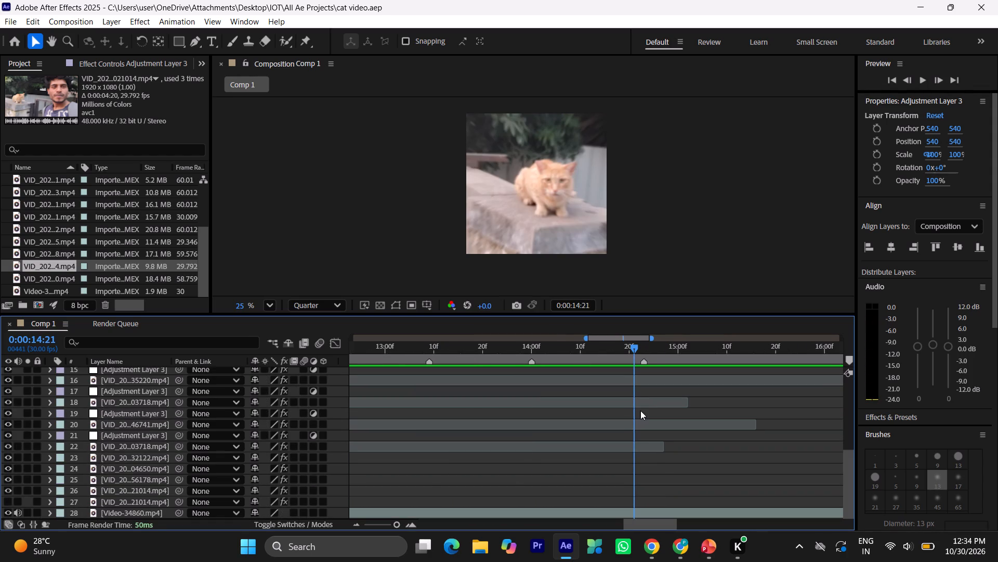
scroll(640, 411, down, 7)
scroll(646, 398, up, 7)
click(679, 423)
key(space)
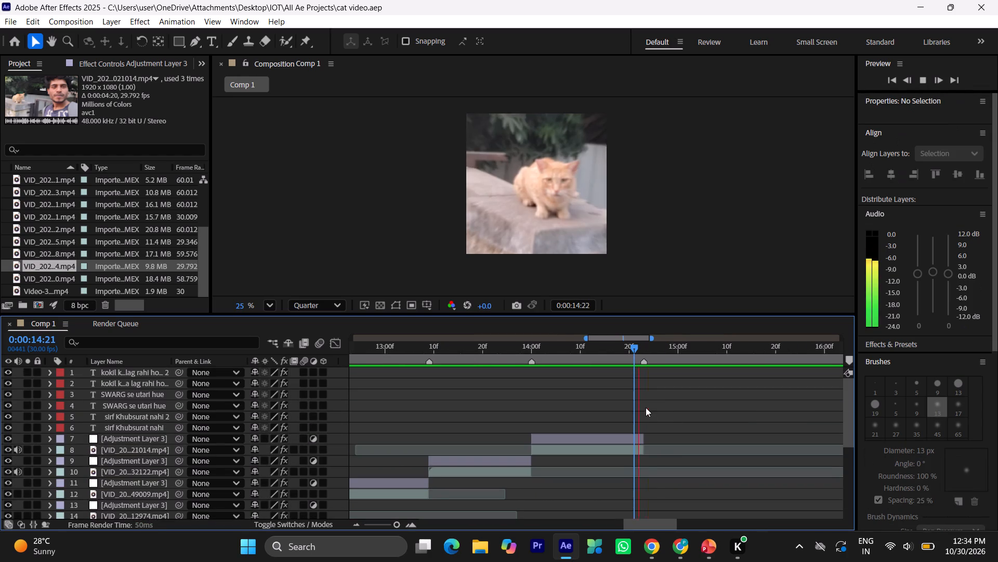
key(space)
key(space)
key(space)
key(space)
key(space)
key(space)
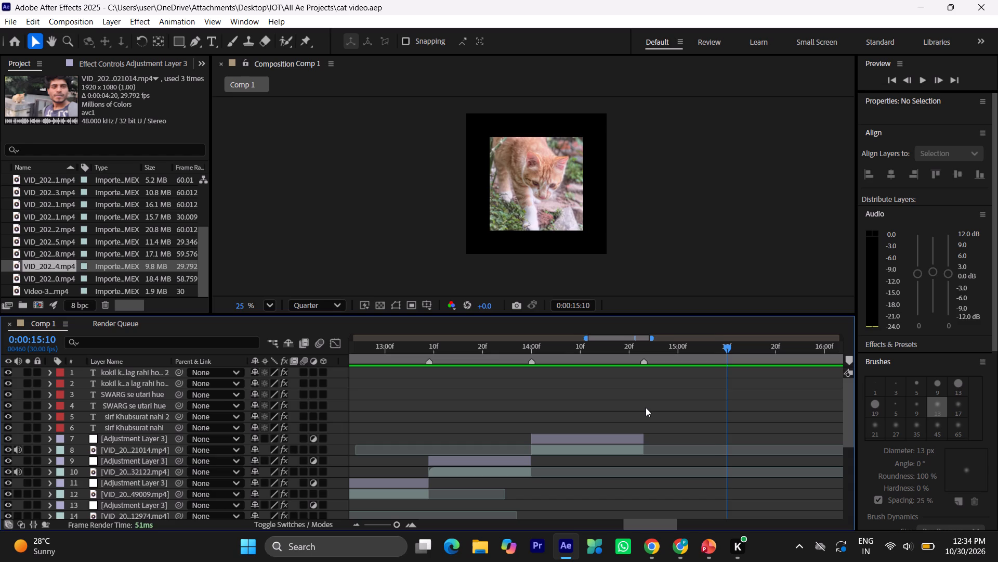
key(space)
key(space)
key(space)
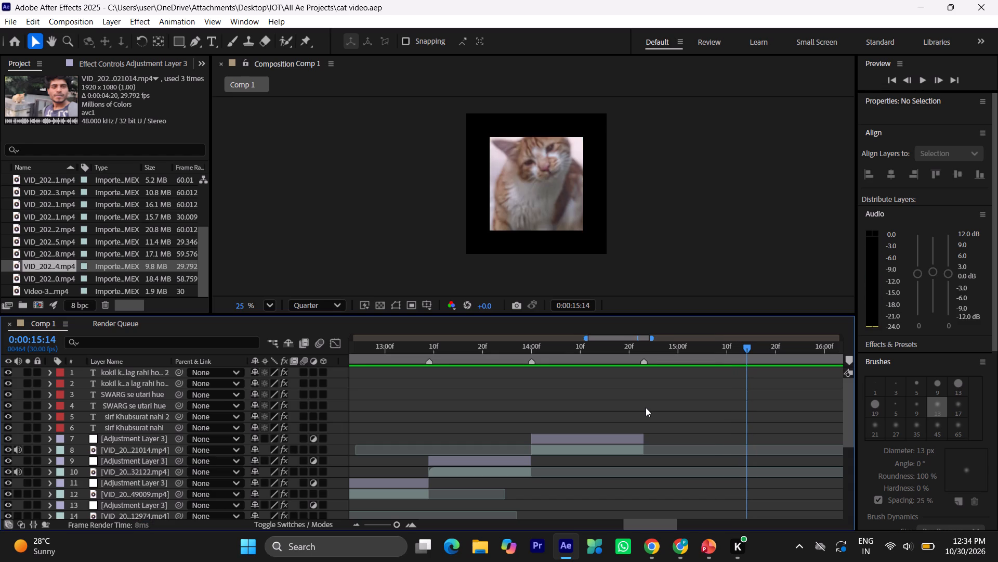
key(ctrl+Left)
key(ctrl+Right)
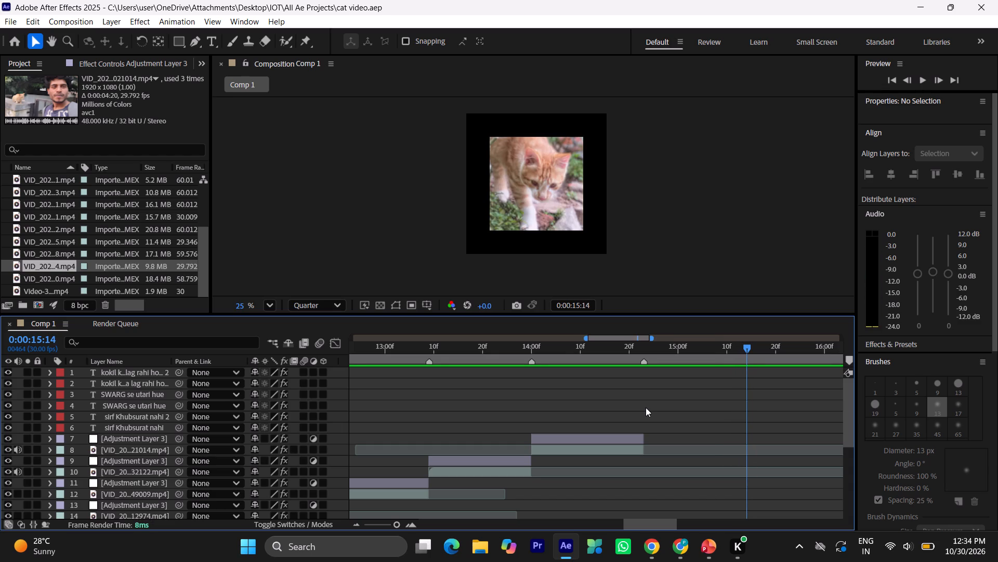
key(n)
alt+scroll(650, 424, down, 3)
key(space)
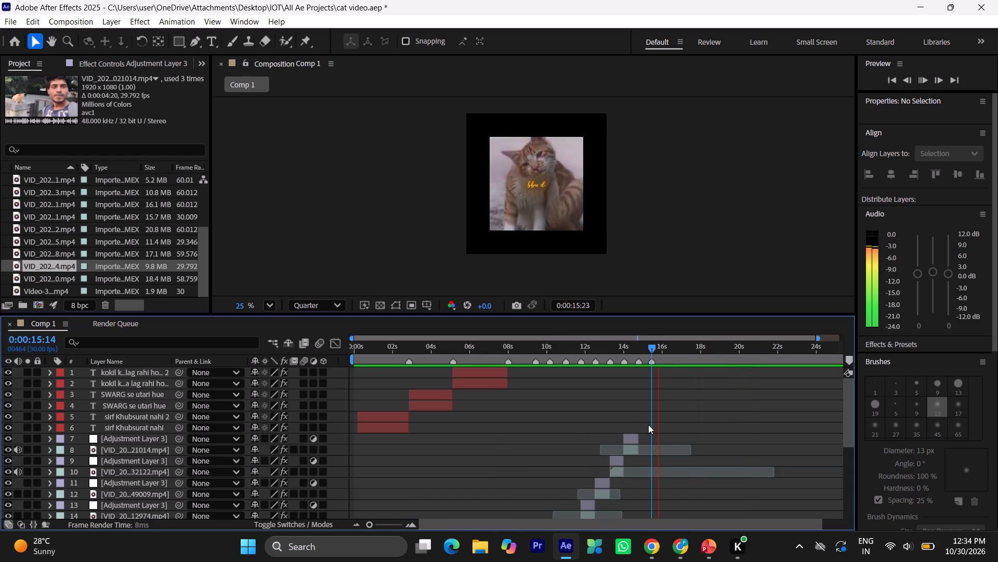
key(space)
Set the current time to the 0:00:14:23 marker, and open and scrub through source clip VID_20261007_181035220.mp4.
alt+scroll(647, 425, up, 4)
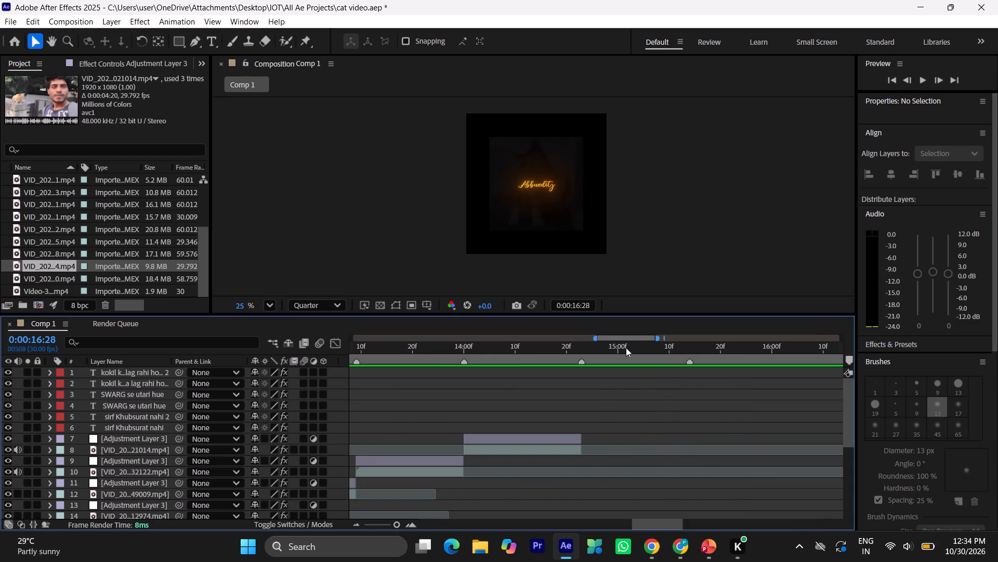
click(584, 350)
drag(585, 350, 580, 350)
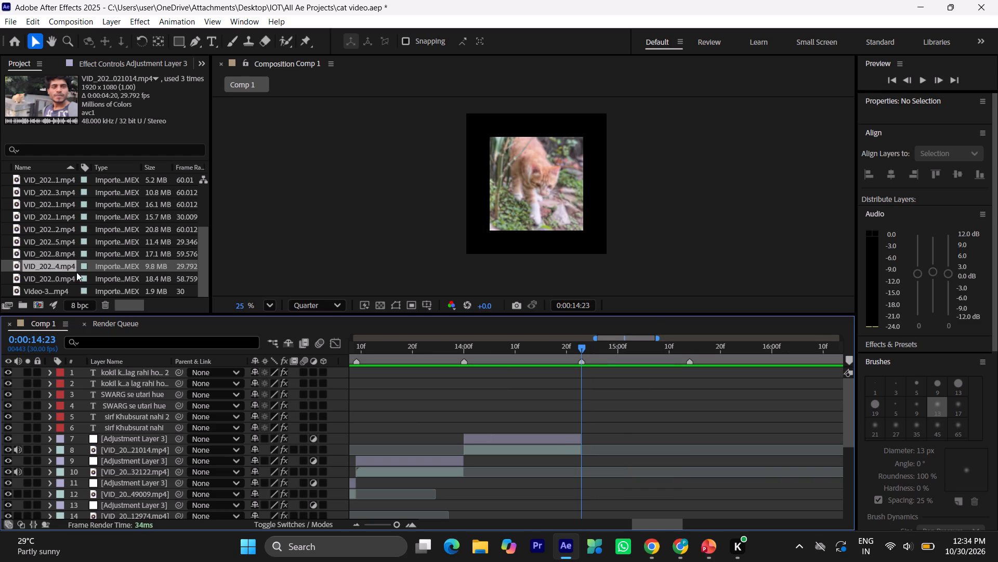
click(40, 283)
double_click(40, 283)
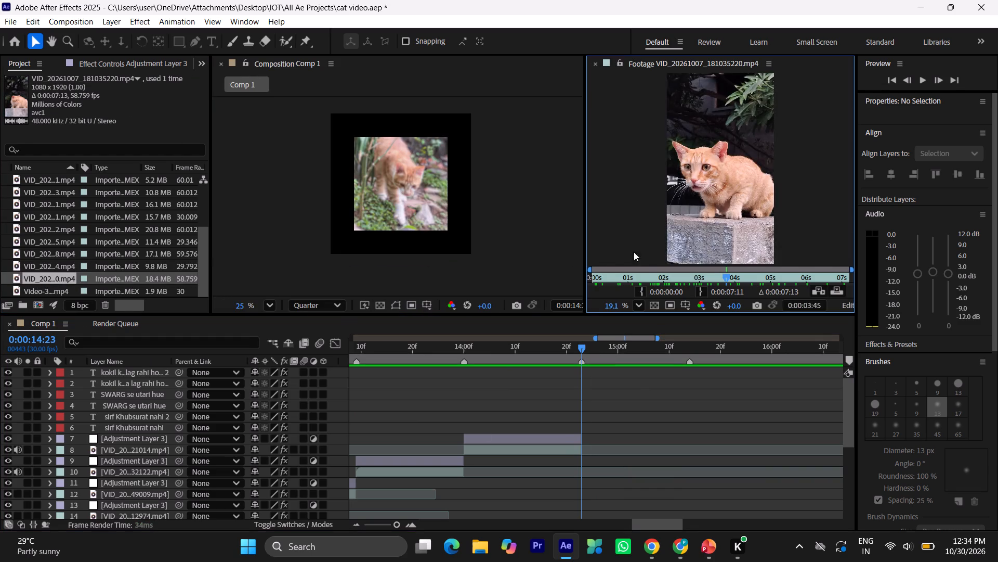
drag(608, 279, 761, 271)
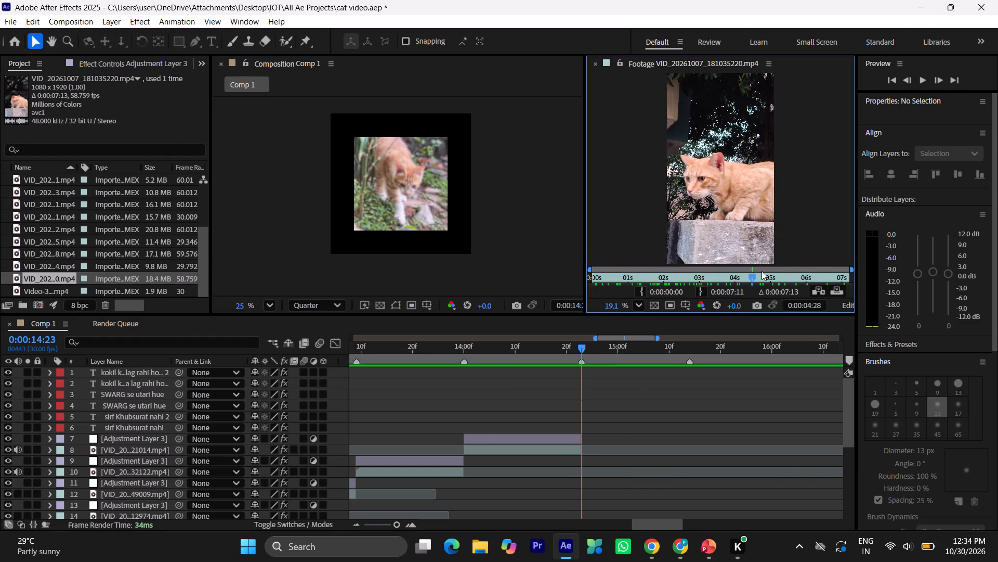
drag(761, 271, 857, 270)
Open source clip VID_20261007_180649009.mp4, extend its in and out points to 0:00:00 and 0:00:02:11, and scrub through it.
scroll(128, 233, up, 10)
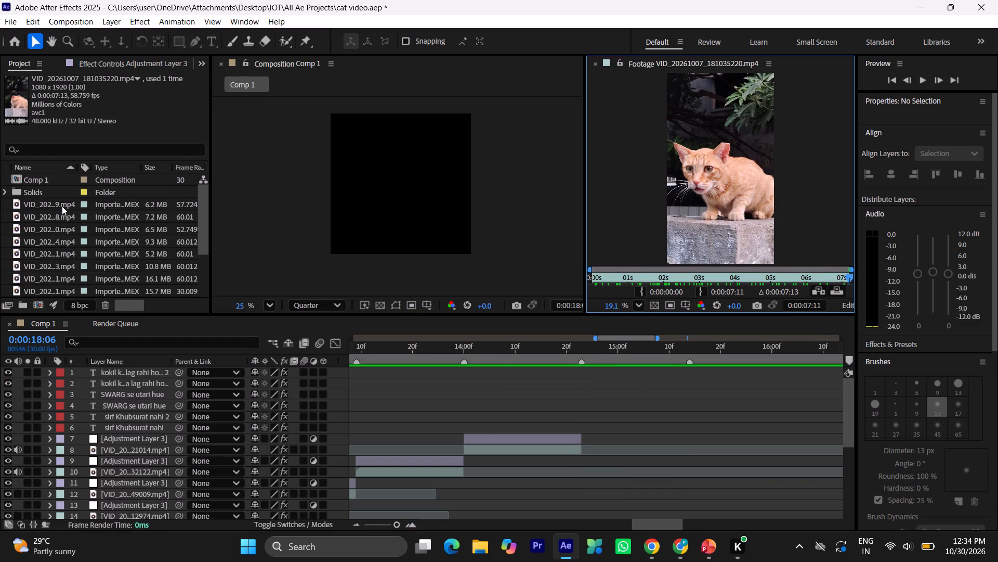
click(62, 206)
double_click(62, 206)
click(714, 278)
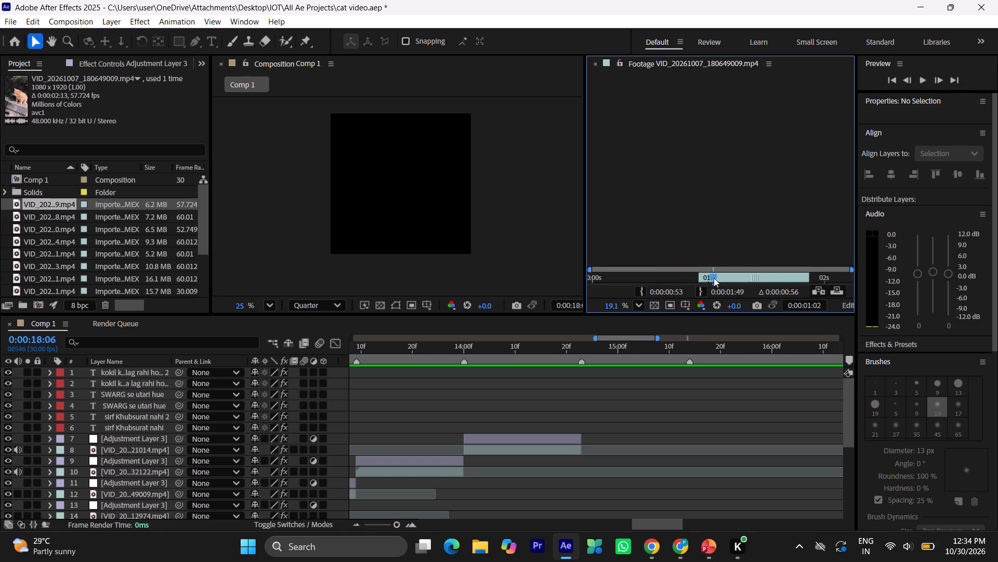
click(710, 278)
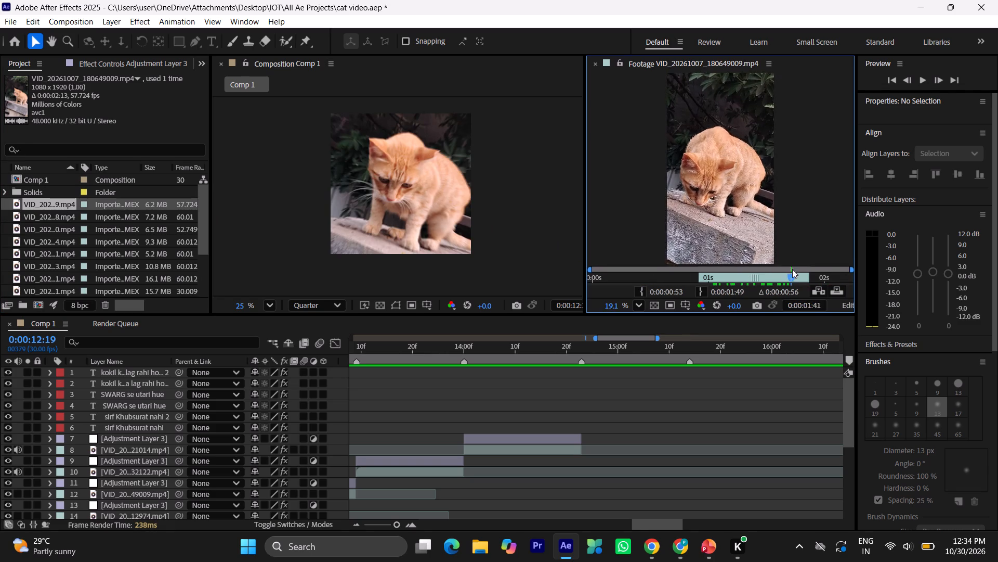
drag(701, 275, 519, 292)
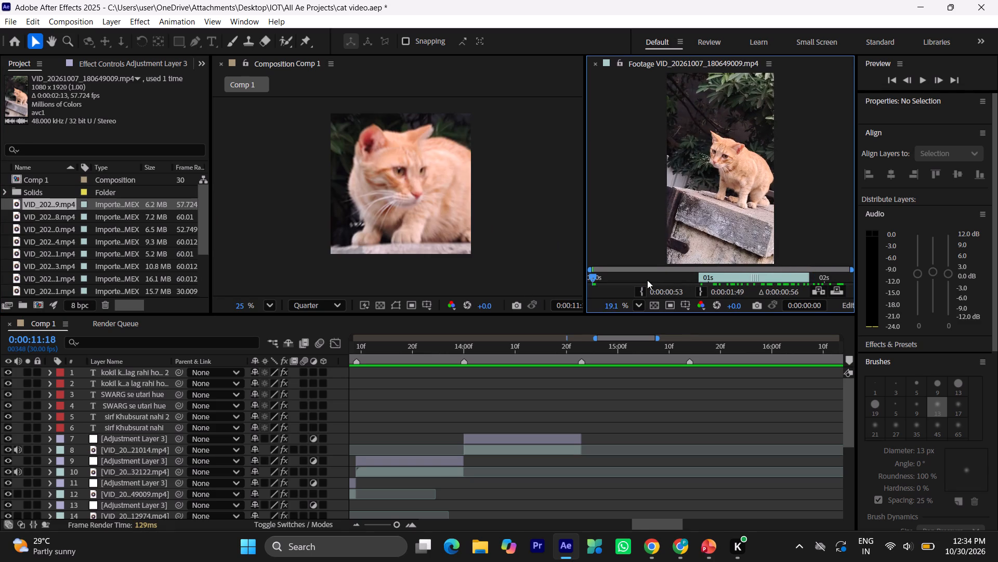
drag(699, 278, 486, 287)
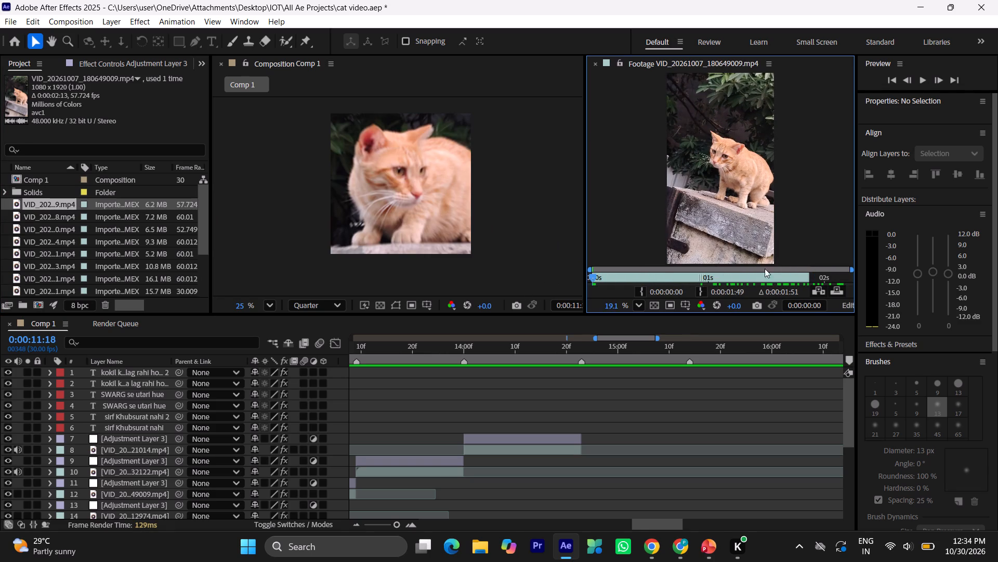
drag(809, 277, 865, 275)
drag(625, 279, 608, 281)
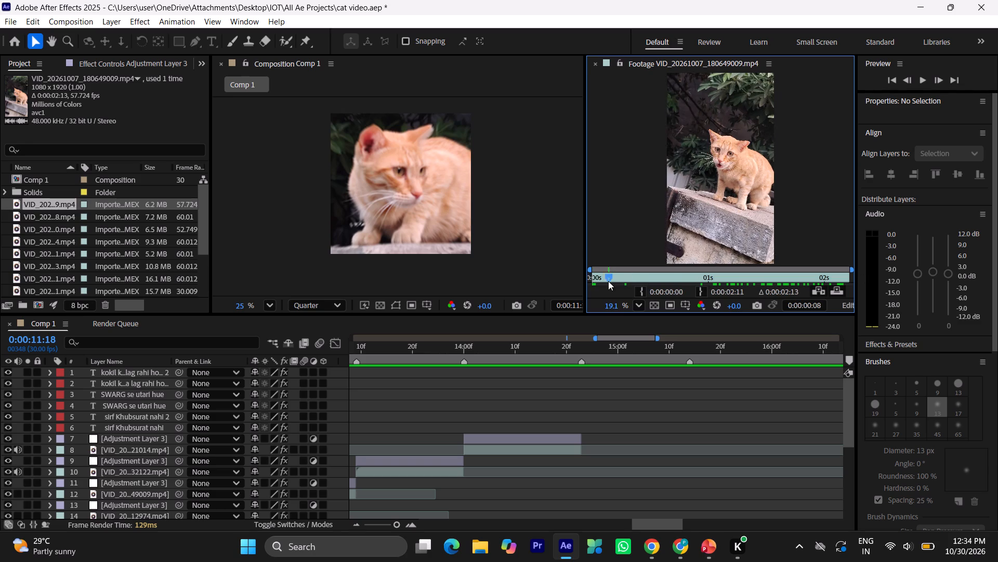
drag(608, 281, 754, 272)
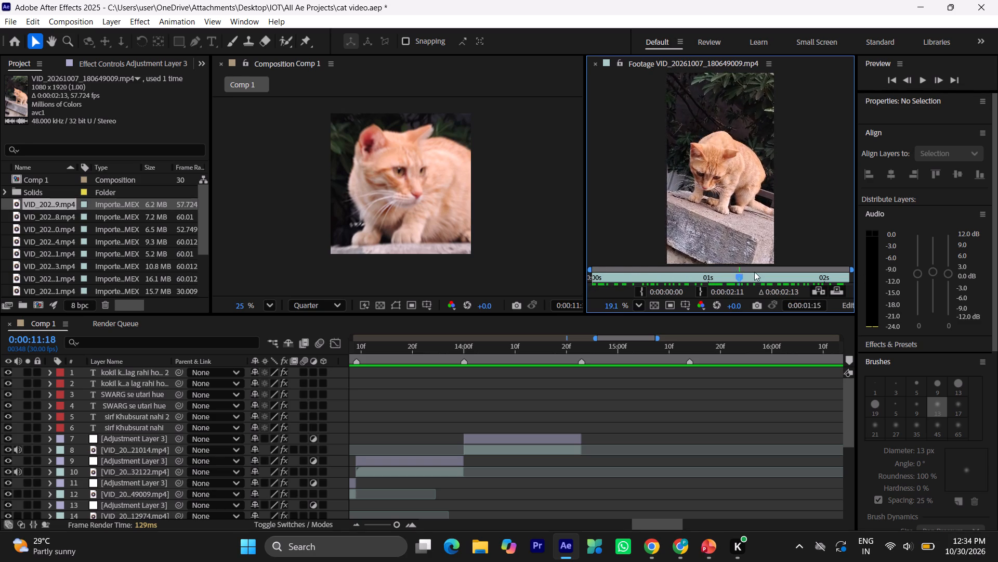
drag(754, 272, 843, 277)
Open source clips VID_20261007_180656178.mp4 and VID_20261007_180704650.mp4 and scrub through each to its end.
click(59, 216)
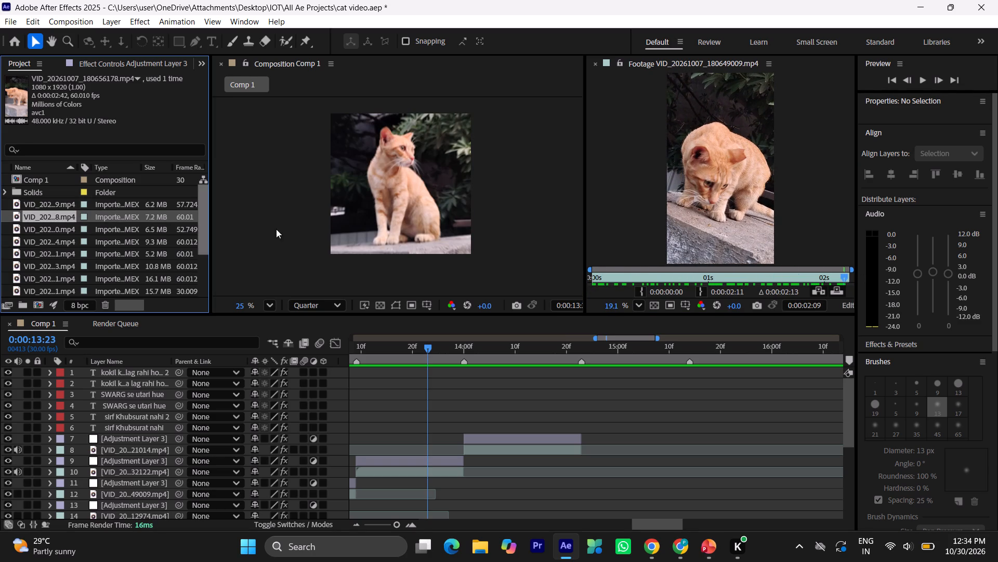
double_click(46, 217)
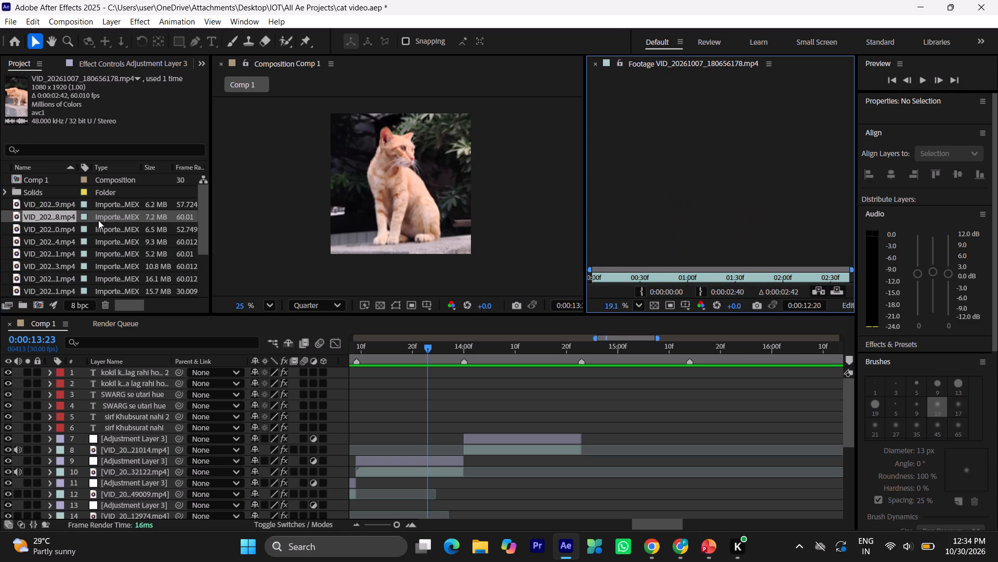
drag(597, 278, 632, 275)
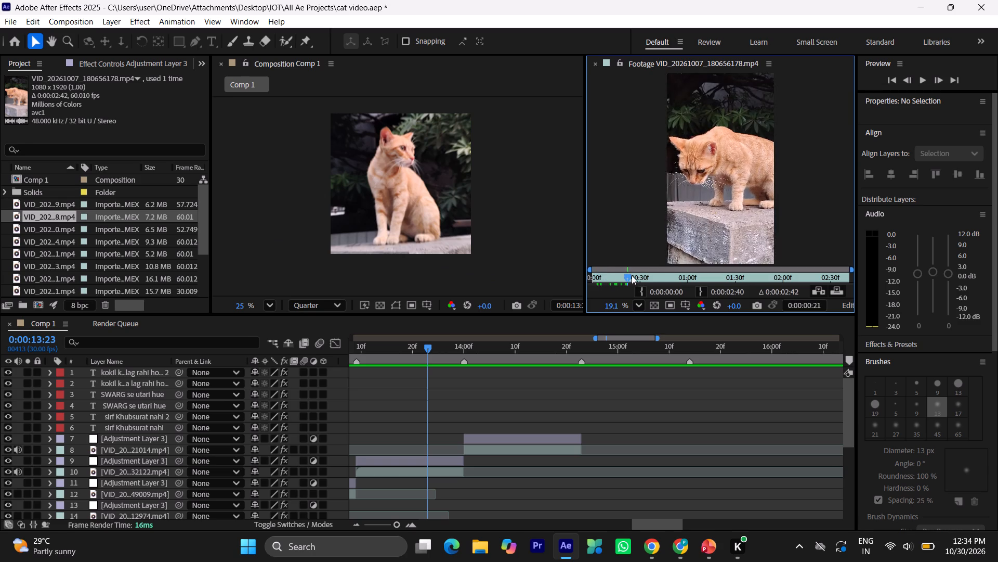
drag(632, 275, 843, 265)
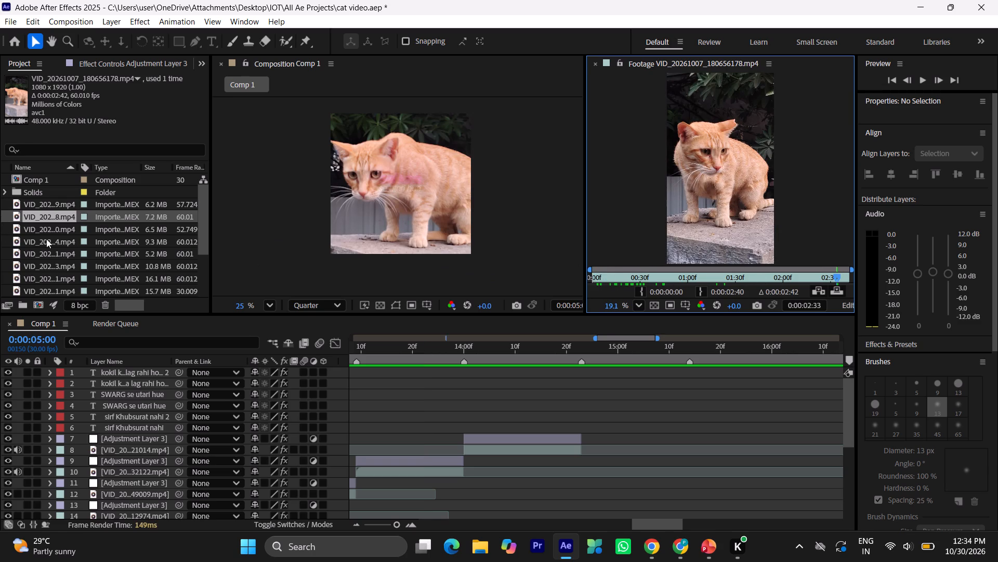
double_click(60, 229)
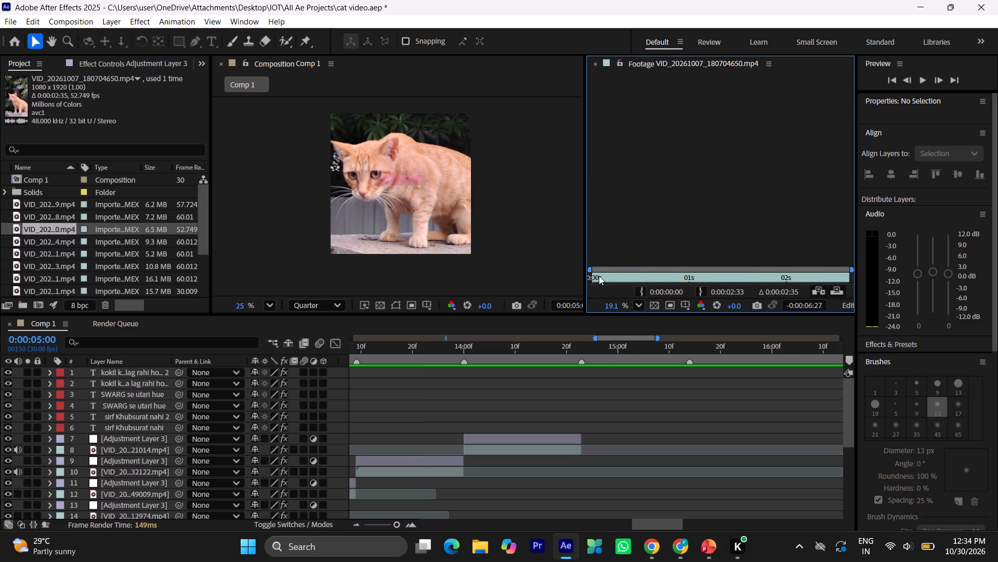
click(599, 276)
click(611, 277)
drag(614, 278, 703, 279)
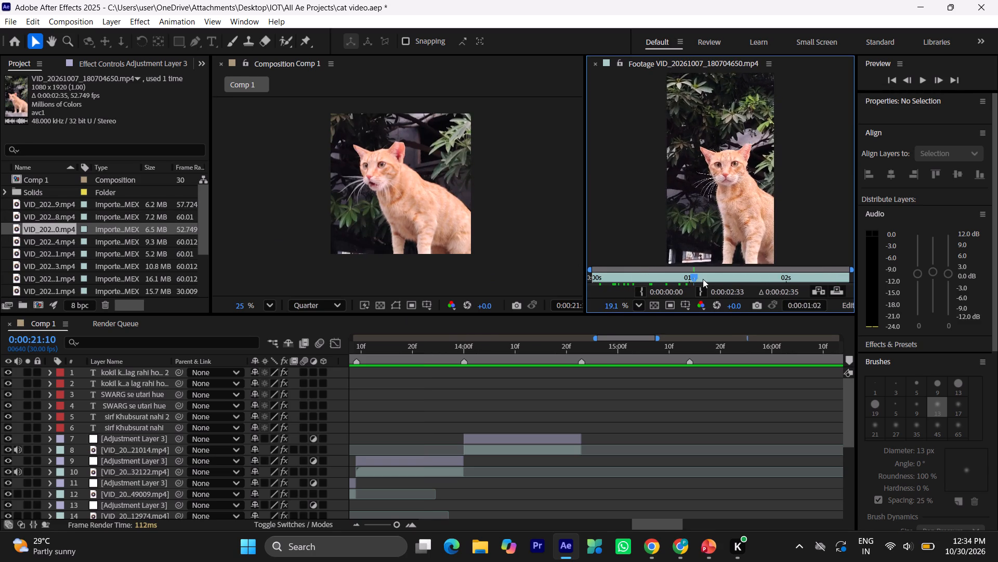
drag(703, 279, 870, 272)
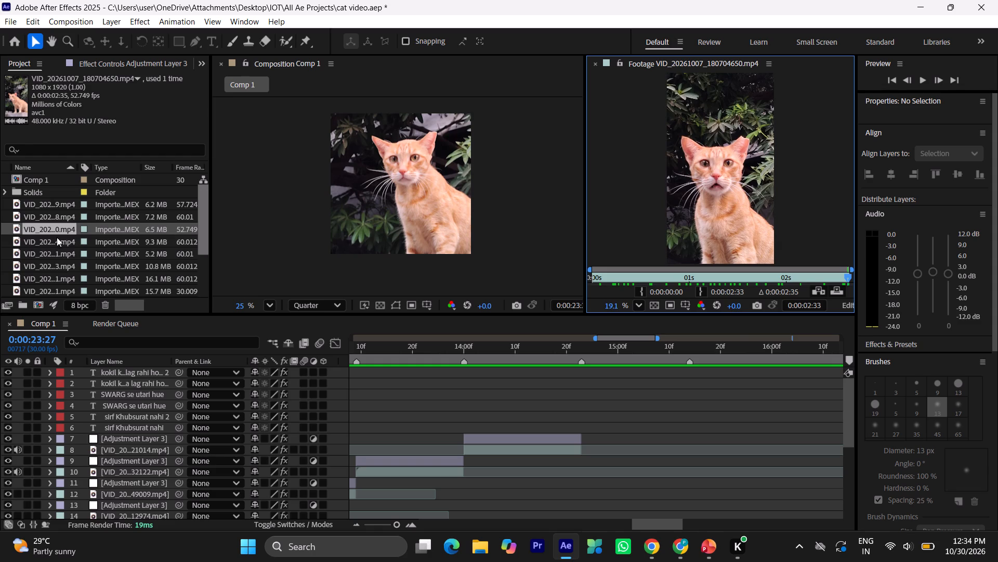
Open source clips VID_20261007_180712974.mp4 and VID_20261007_180726531.mp4 and scrub through each to its end.
double_click(53, 240)
drag(615, 278, 580, 280)
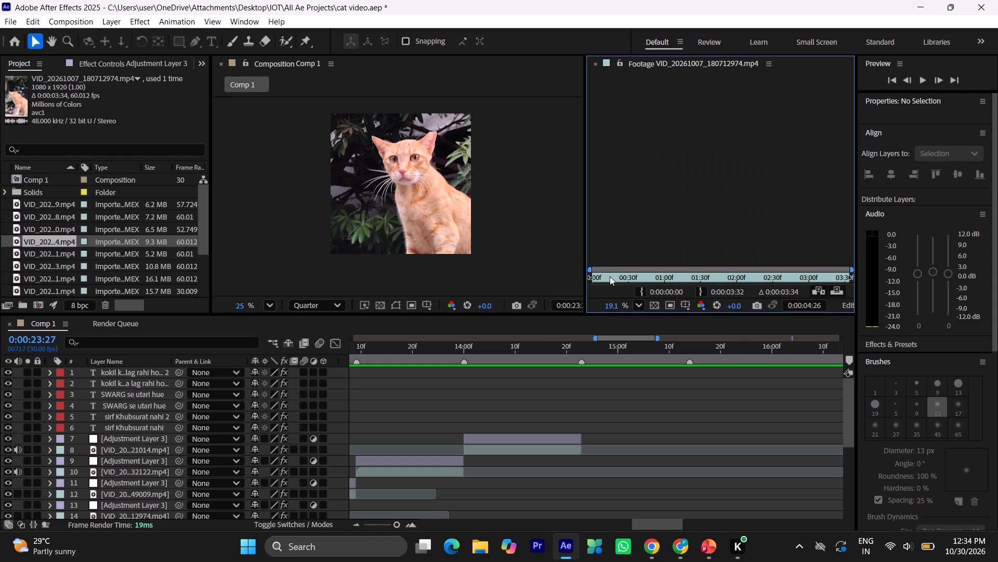
click(610, 276)
drag(610, 276, 920, 274)
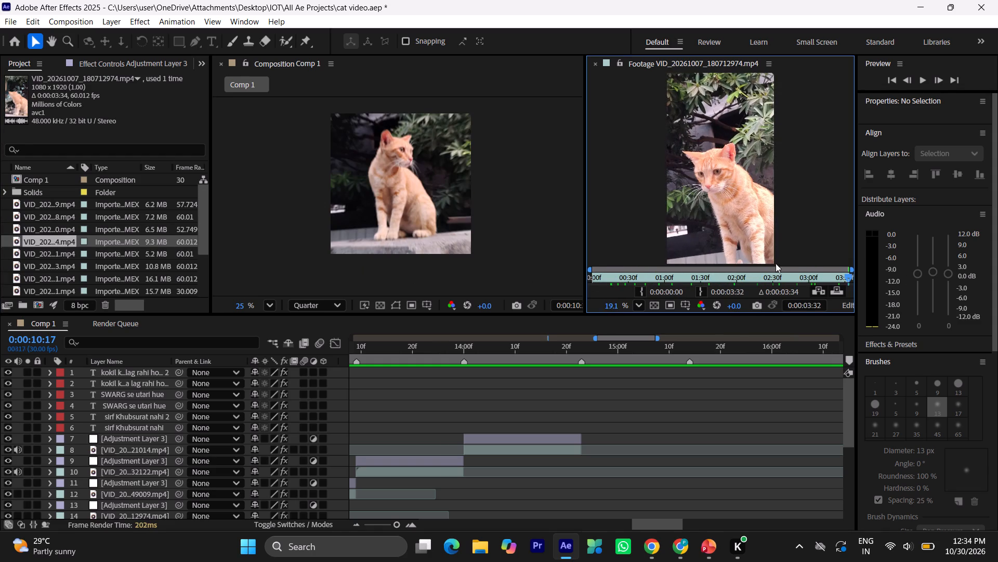
double_click(40, 254)
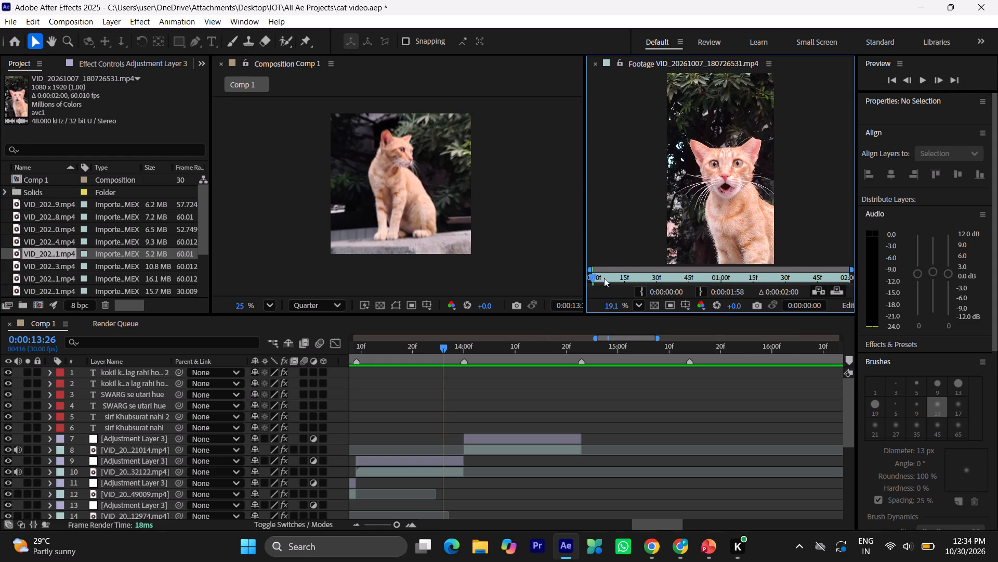
drag(604, 276, 897, 272)
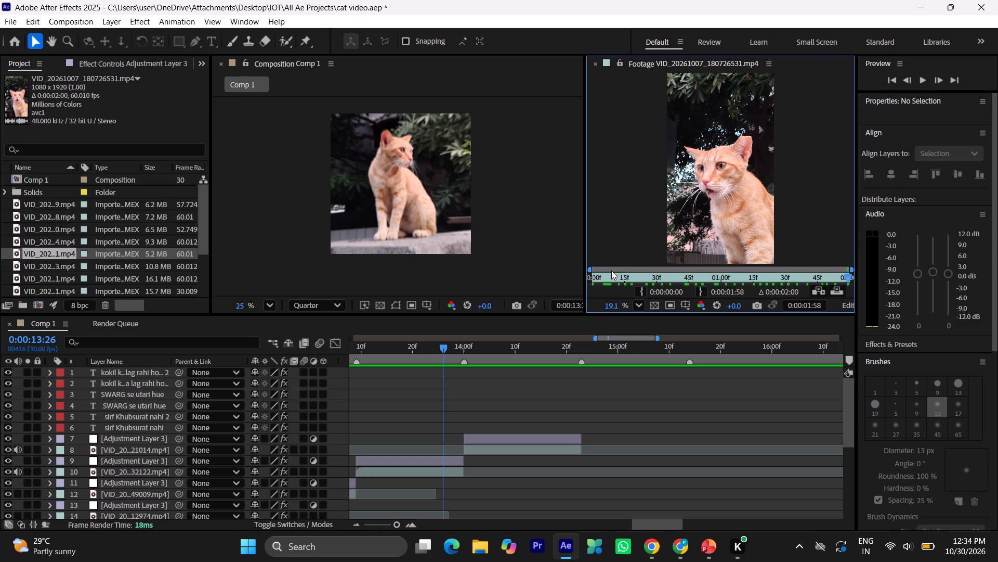
Open source clips VID_20261007_180733263.mp4 and VID_20261007_180746741.mp4 and scrub through them for a usable shot.
double_click(34, 259)
double_click(36, 262)
double_click(35, 266)
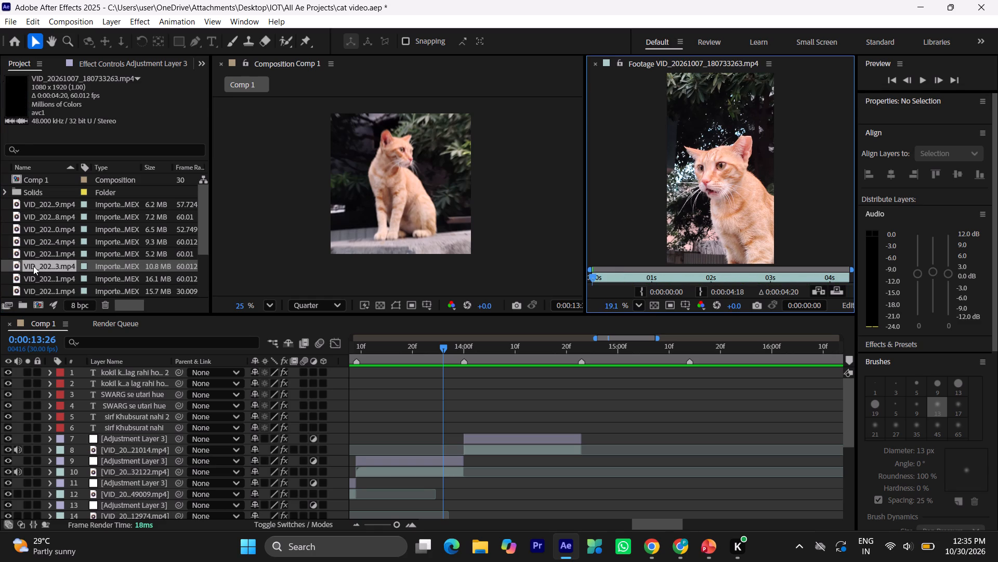
double_click(33, 266)
drag(624, 281, 850, 276)
triple_click(38, 276)
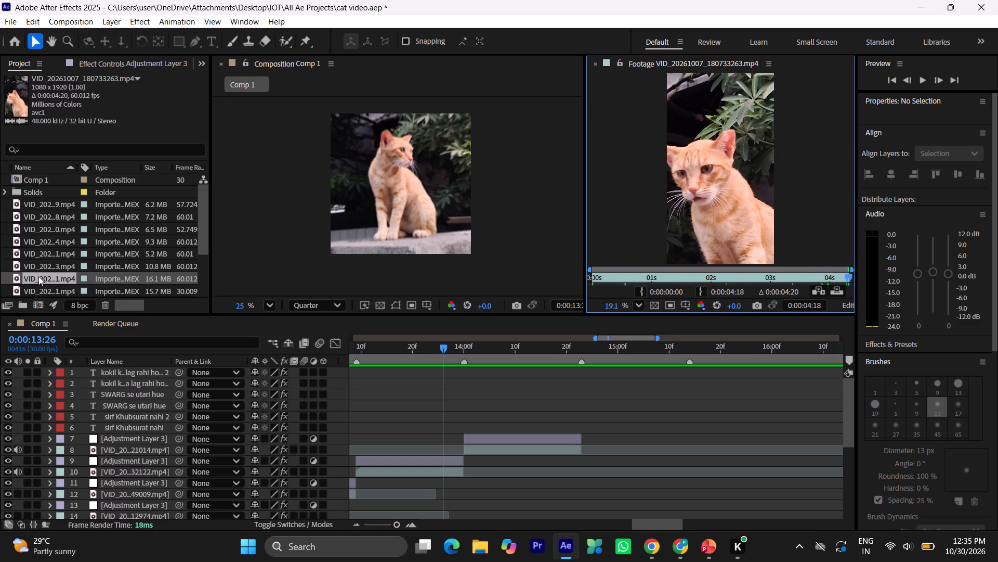
scroll(44, 253, down, 1)
click(611, 274)
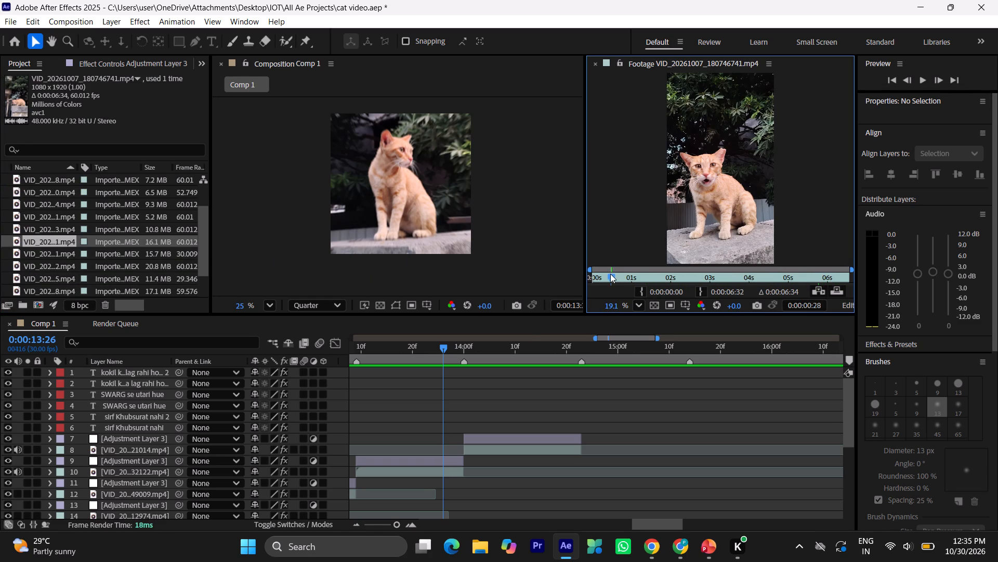
drag(610, 274, 690, 274)
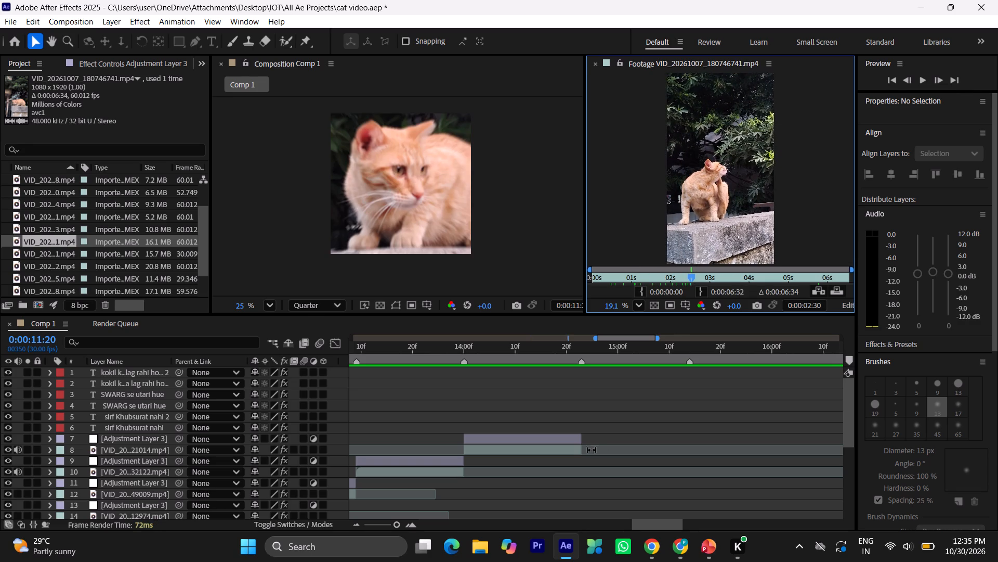
Set the current time to the 0:00:14:23 marker and scrub through VID_20261007_180746741.mp4 again from near its start to its end.
alt+scroll(606, 438, down, 3)
scroll(615, 418, down, 11)
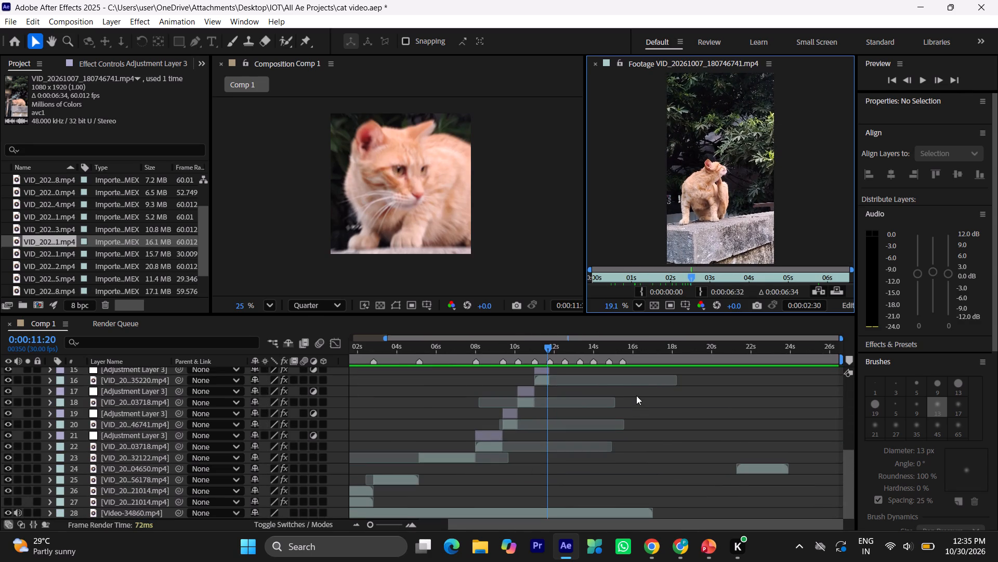
scroll(636, 395, down, 3)
alt+scroll(621, 374, up, 4)
scroll(608, 386, up, 12)
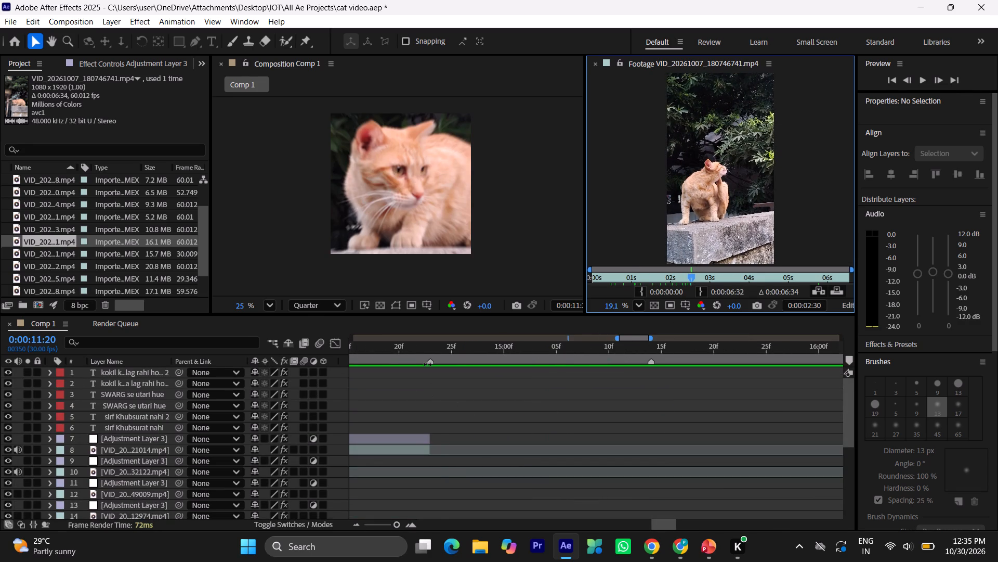
double_click(426, 347)
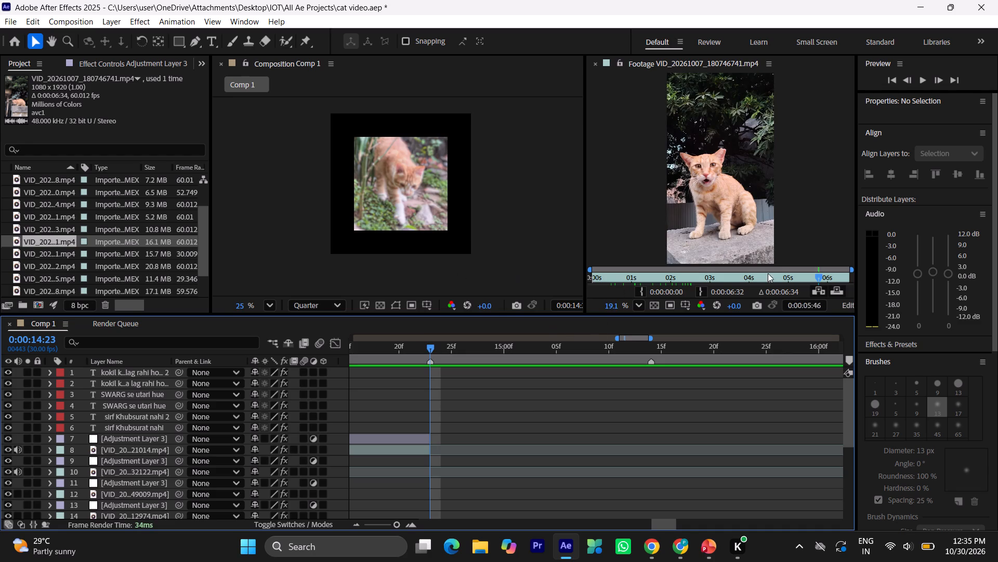
drag(604, 278, 608, 281)
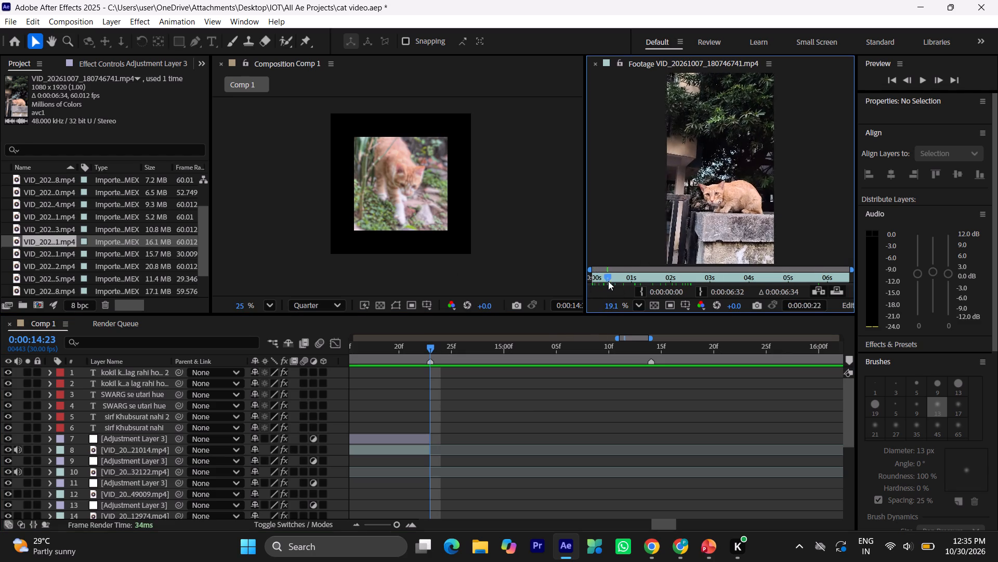
drag(608, 281, 737, 276)
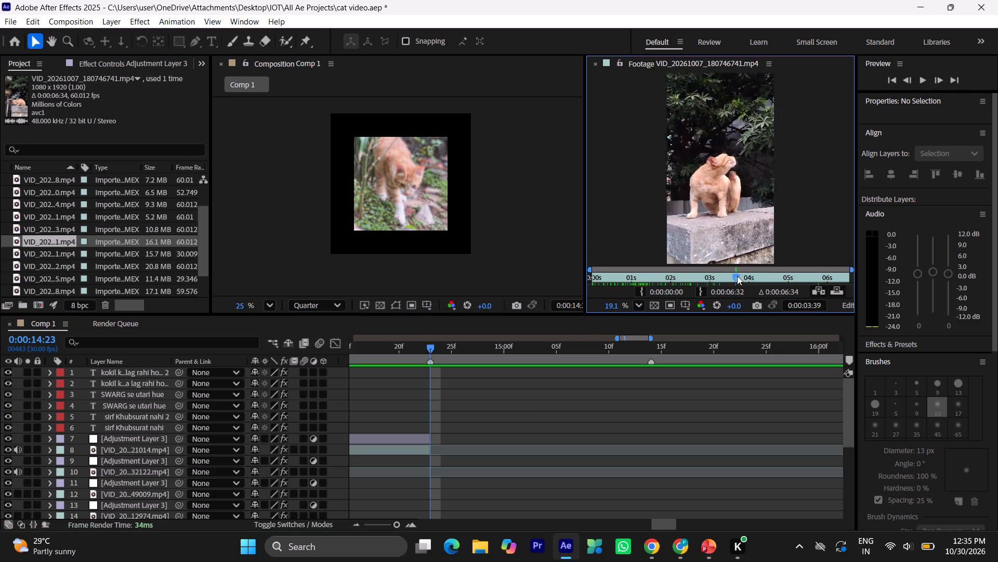
drag(737, 276, 874, 269)
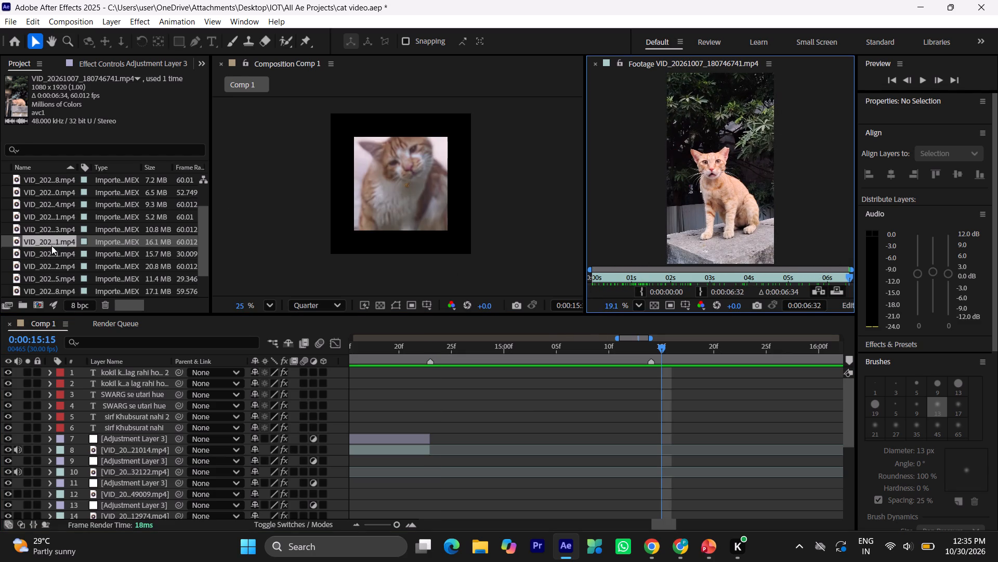
Check the previews of the remaining source clips, from VID_20261007_180809731.mp4 to VID_20261007_181003718.mp4.
double_click(48, 253)
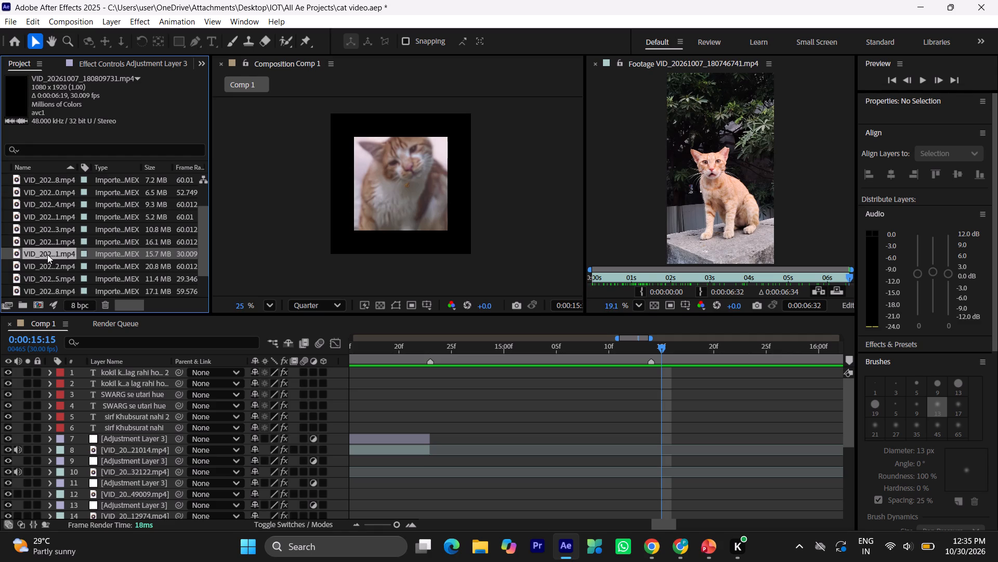
click(52, 273)
click(51, 282)
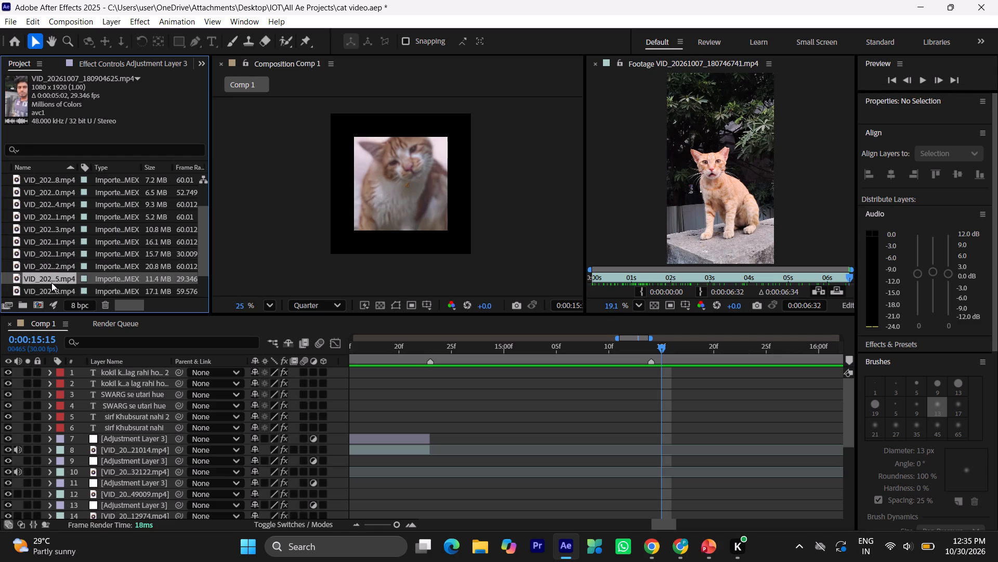
scroll(51, 283, down, 1)
click(50, 271)
click(50, 255)
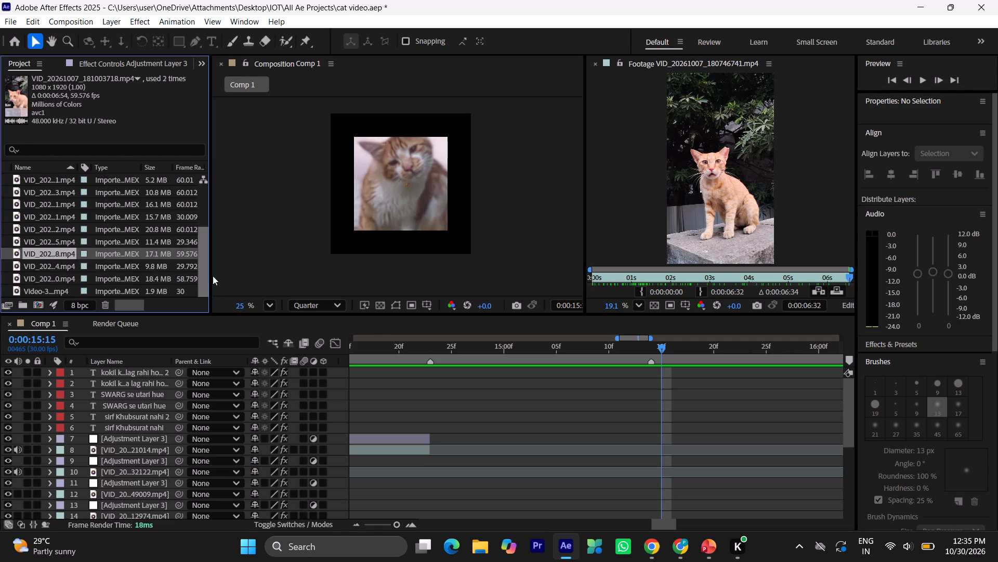
Play back Comp 1 from 0:00:09:00 and from 0:00:11:17 to review the clips already placed.
alt+scroll(384, 387, down, 4)
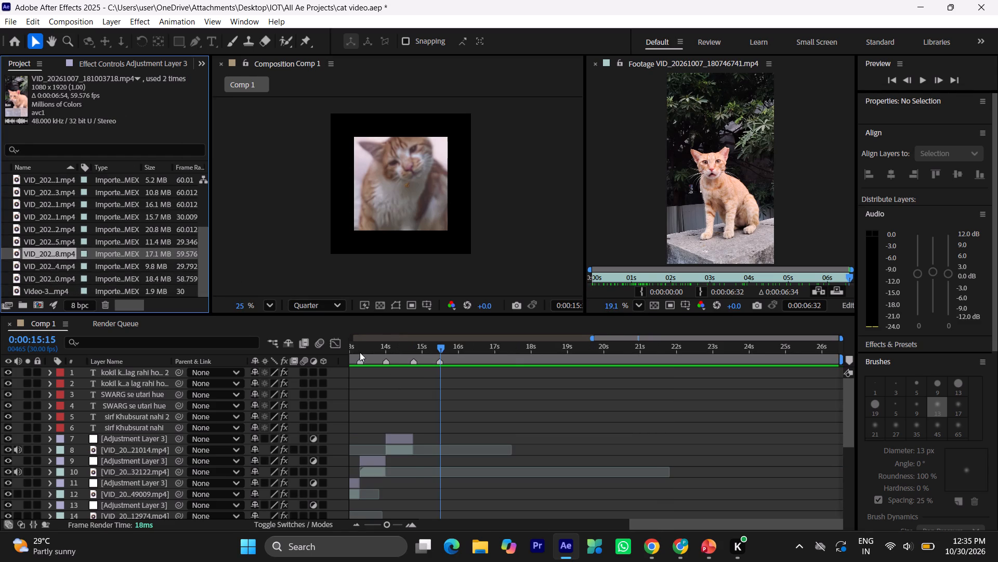
click(360, 350)
drag(360, 350, 444, 356)
key(space)
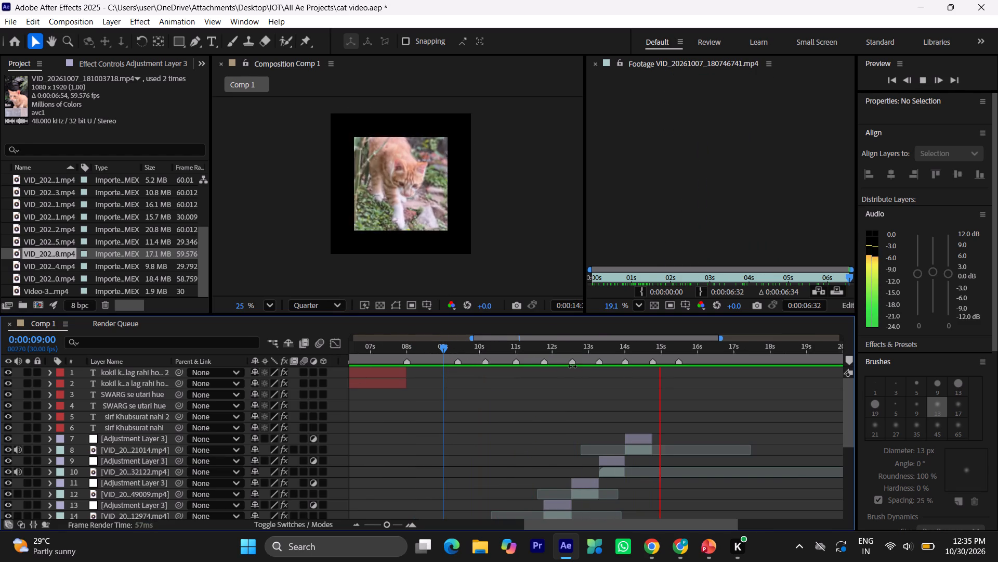
key(space)
click(536, 345)
key(space)
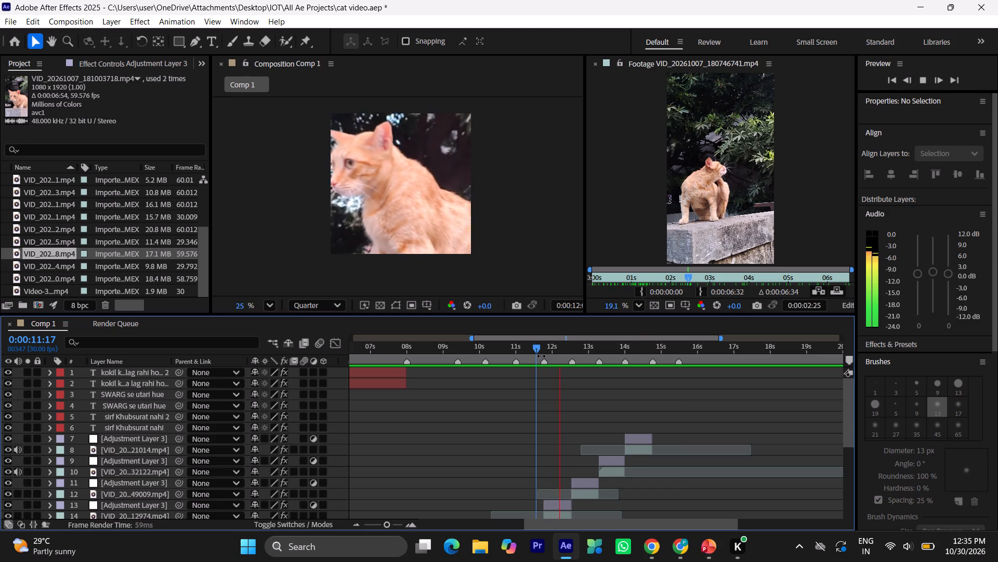
key(space)
Duplicate the VID_20261007_180649009.mp4 layer and move the copy later so its visible part starts shortly after the 0:00:14:23 marker.
click(584, 497)
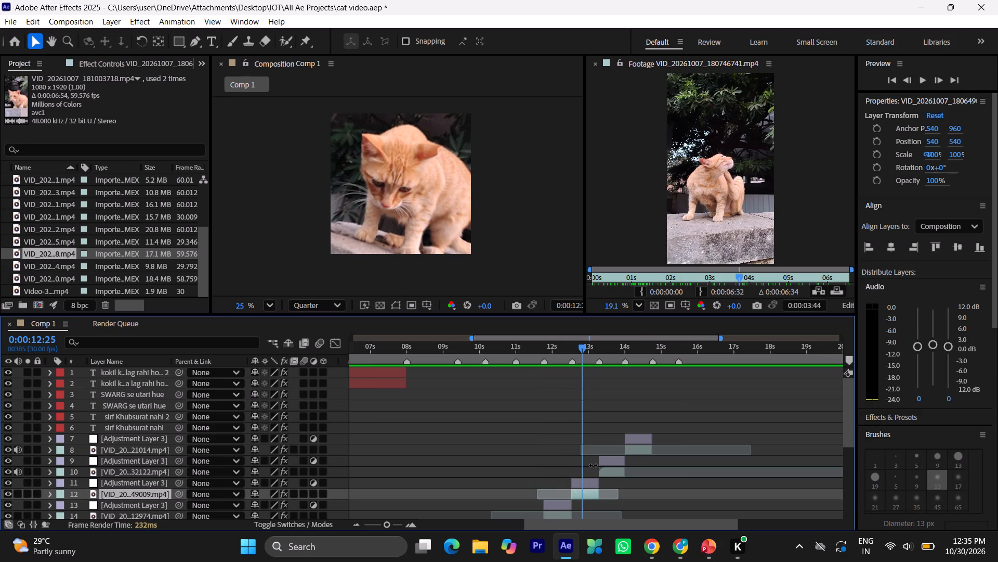
key(ctrl+d)
drag(587, 494, 671, 480)
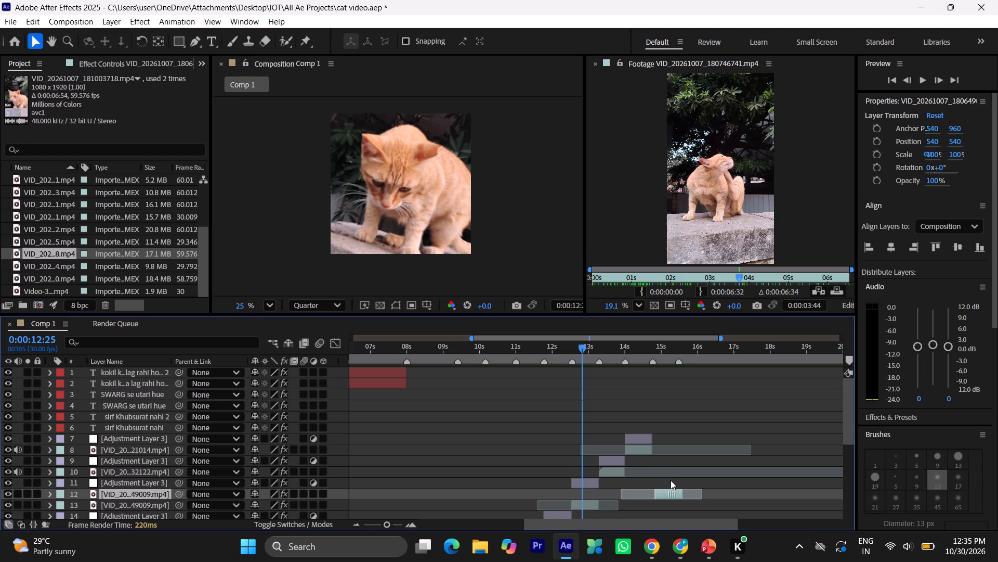
Raise the duplicated clip in the layer stack, directly below the "sirf Khubsurat nahi" text layer and above the topmost Adjustment Layer 3.
key(ctrl+bracketright)
key(ctrl+bracketright)
key(ctrl+bracketright)
key(ctrl+bracketright)
key(ctrl+bracketright)
key(ctrl+bracketright)
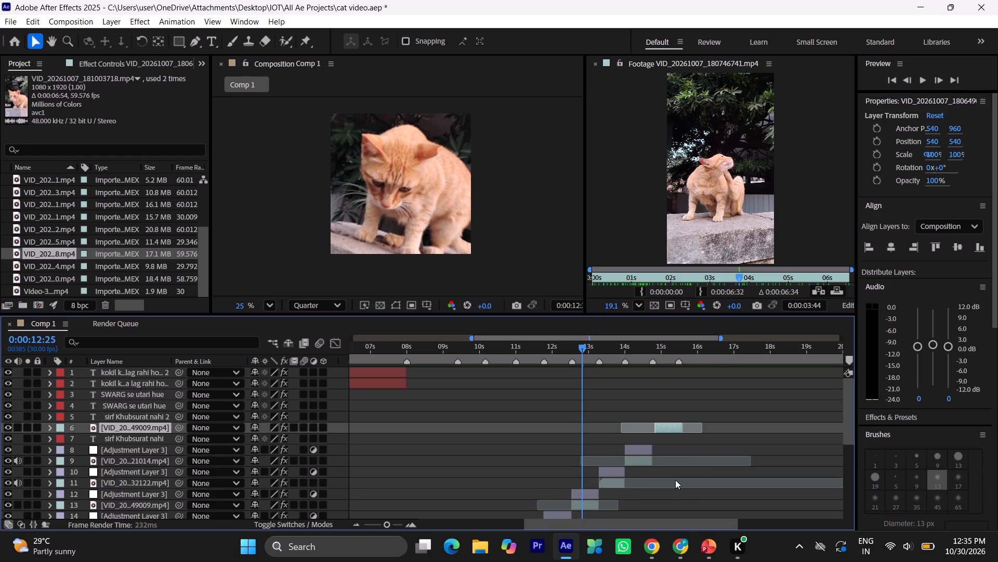
key(ctrl+bracketleft)
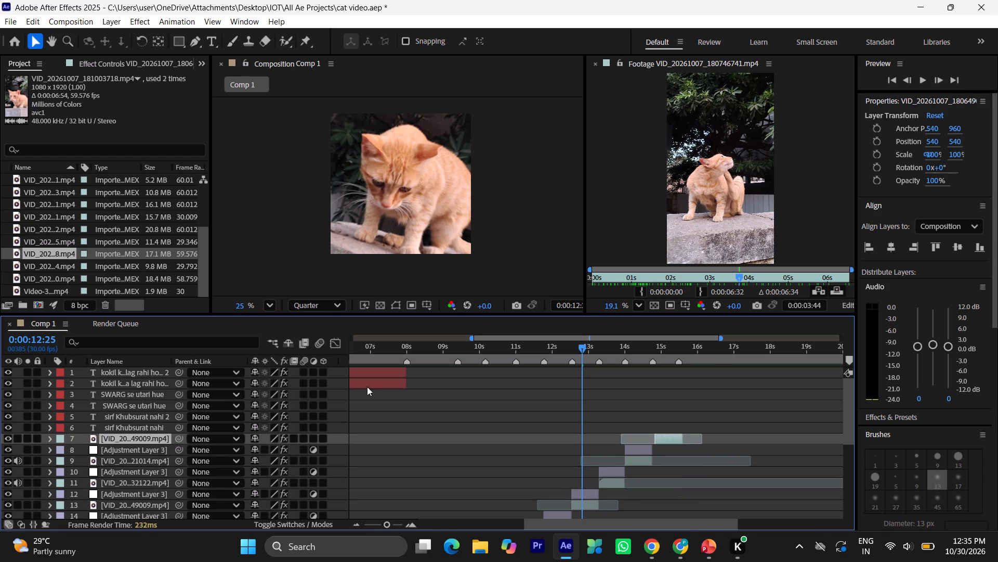
Shift the duplicated clip slightly earlier so its visible part starts at the 0:00:14:23 marker, where the previous clip ends.
alt+scroll(574, 470, down, 8)
scroll(599, 461, up, 4)
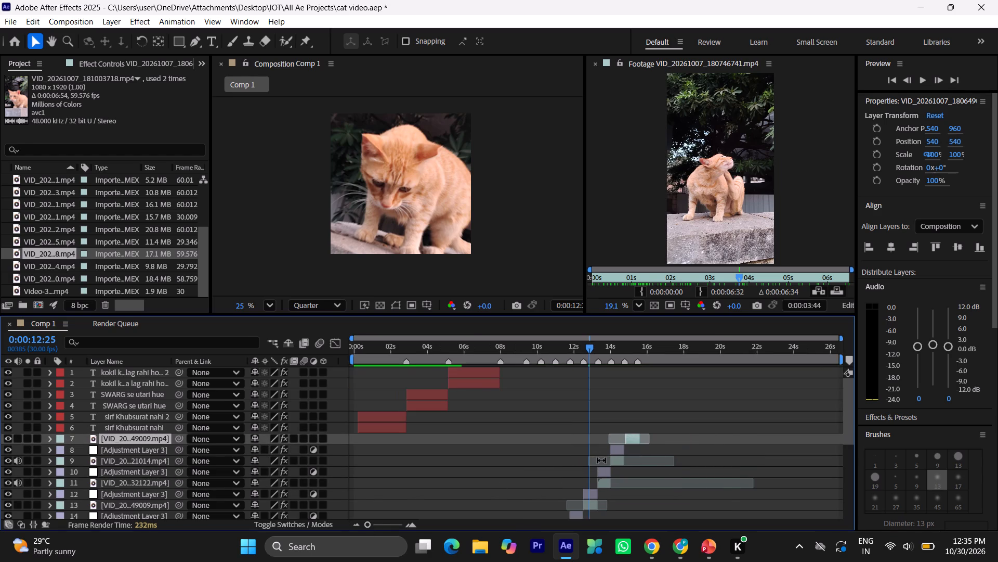
scroll(601, 461, up, 6)
alt+scroll(640, 459, up, 5)
alt+scroll(556, 443, down, 2)
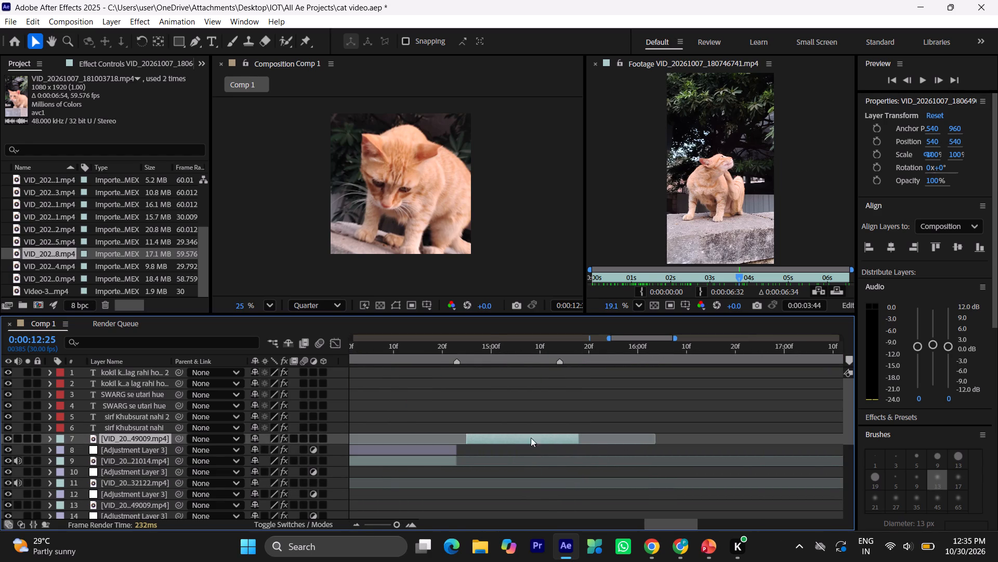
drag(510, 438, 499, 444)
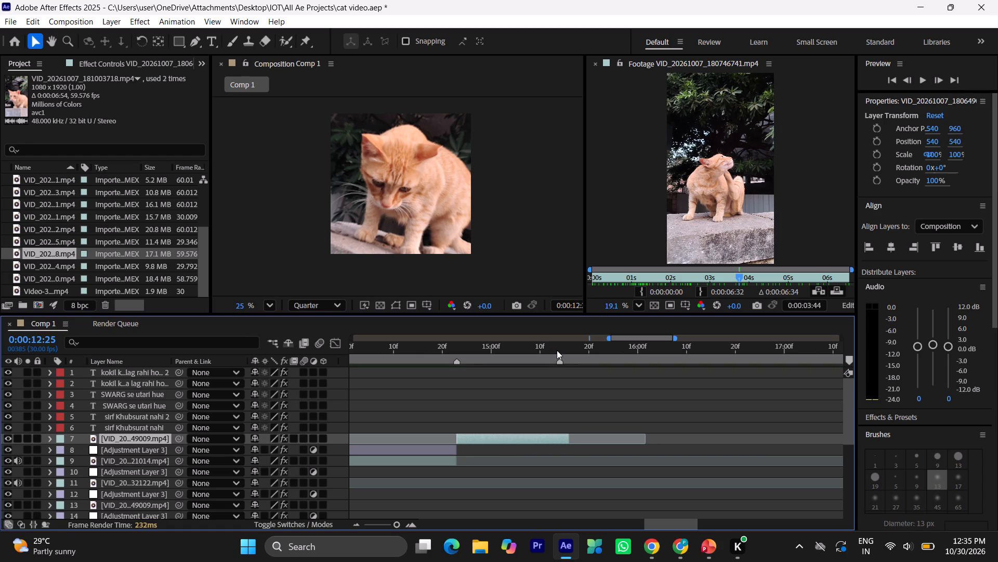
Trim the end of the duplicated VID_20261007_180649009.mp4 clip to the 0:00:15:14 marker.
click(557, 350)
alt+click(564, 436)
alt+drag(567, 438, 560, 443)
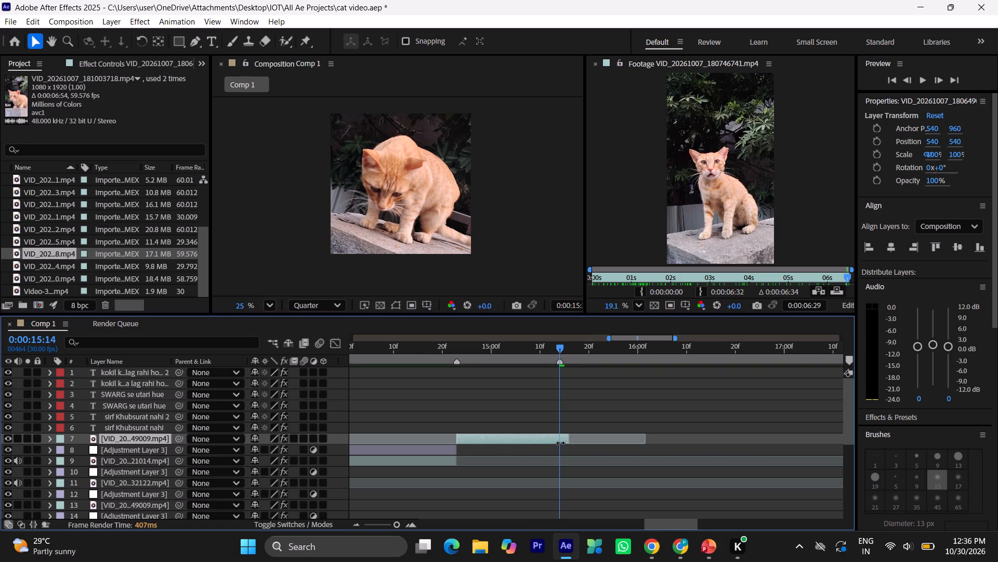
alt+drag(560, 443, 552, 447)
Duplicate the Adjustment Layer 3 above the VID_20261007_180832122.mp4 clip and move the copy to span 0:00:14:23 to 0:00:15:14.
alt+scroll(466, 436, down, 4)
key(space)
key(space)
key(space)
key(space)
drag(451, 434, 504, 435)
alt+scroll(576, 445, up, 2)
key(space)
key(space)
key(space)
key(space)
key(space)
key(space)
key(space)
key(space)
key(space)
key(space)
drag(644, 446, 517, 445)
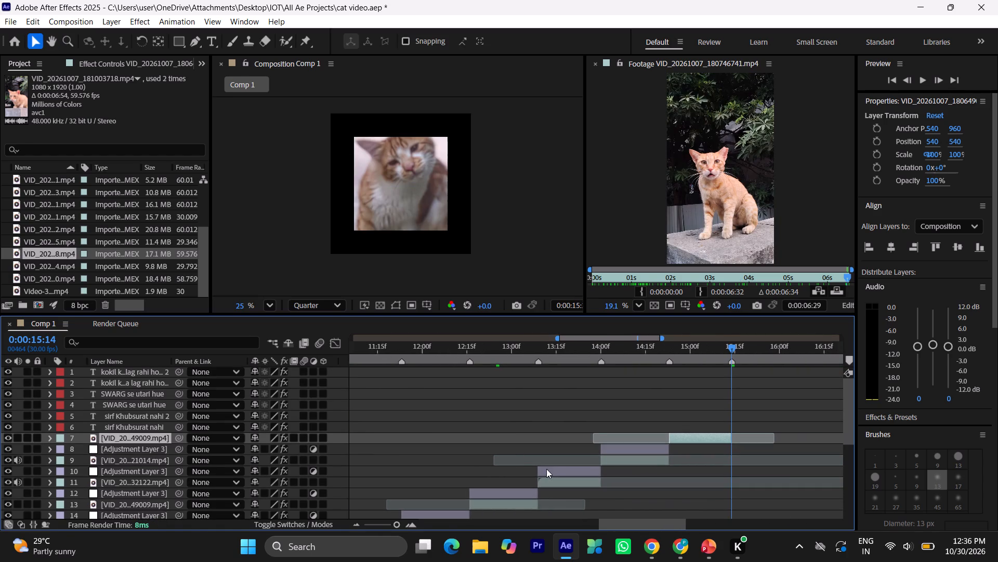
key(v)
click(564, 468)
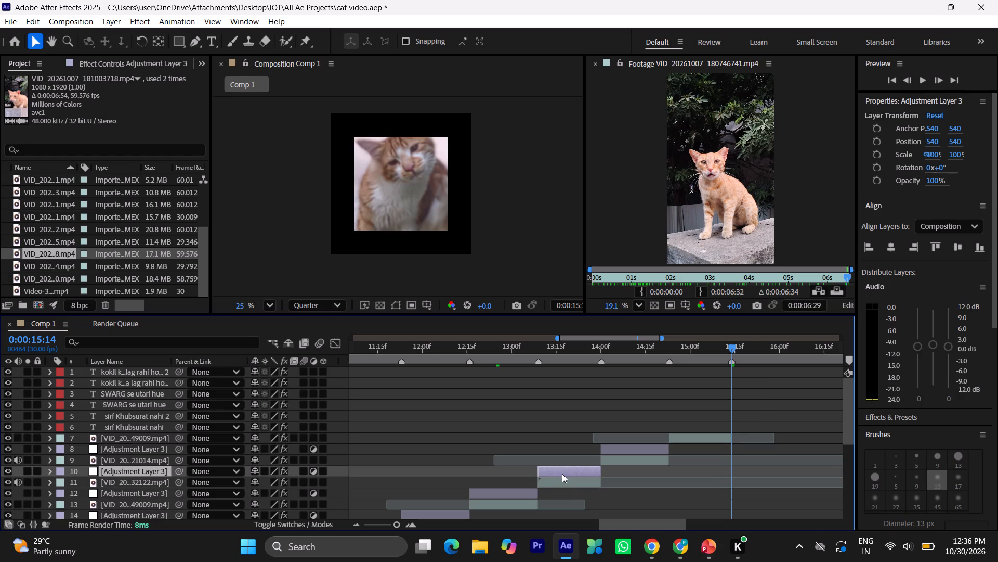
key(ctrl+d)
drag(550, 472, 670, 479)
drag(661, 472, 678, 476)
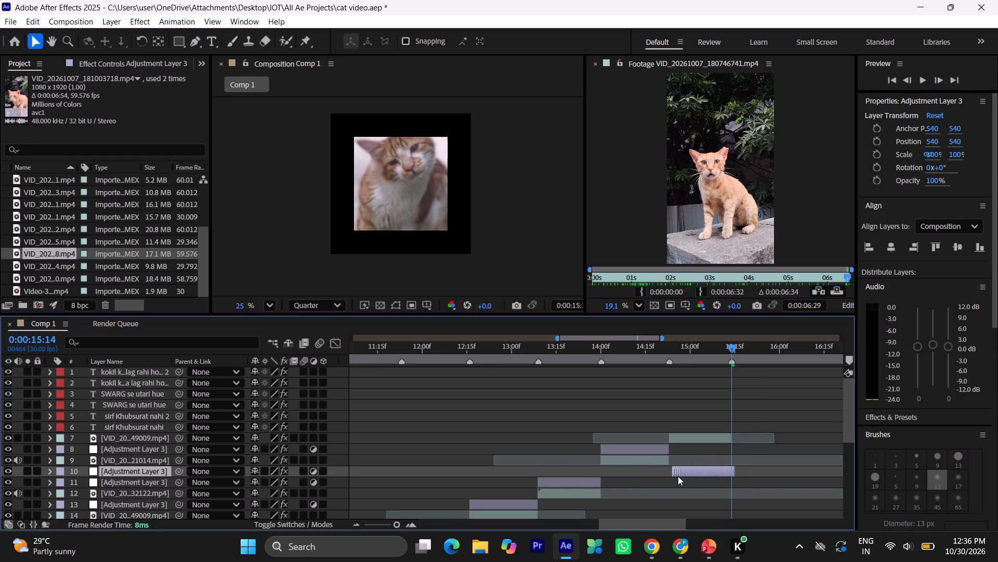
drag(678, 476, 673, 476)
Raise the duplicated Adjustment Layer 3 directly above the topmost VID_20261007_180649009.mp4 clip and save the project.
key(ctrl+bracketright)
key(ctrl+bracketright)
key(ctrl+bracketright)
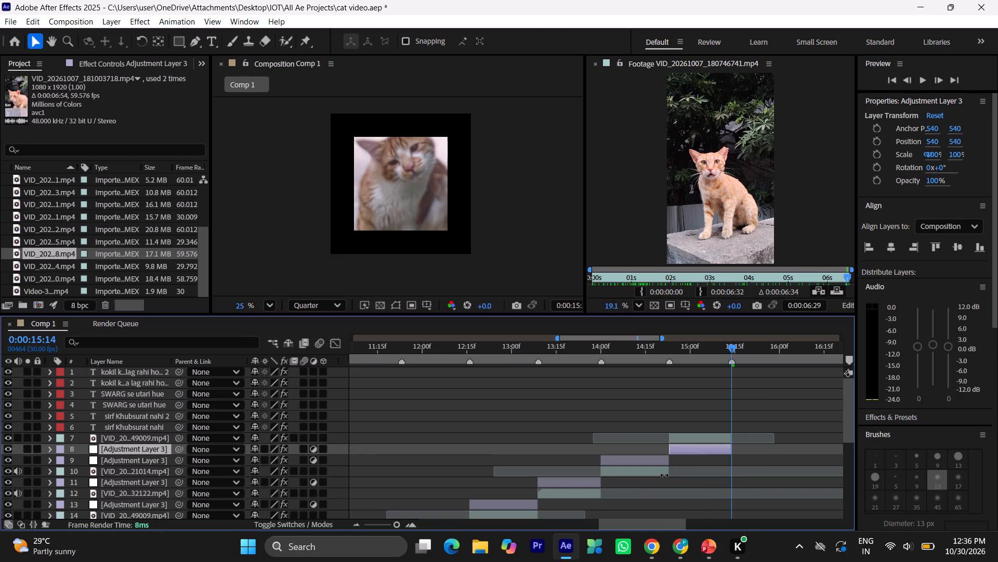
key(ctrl+s)
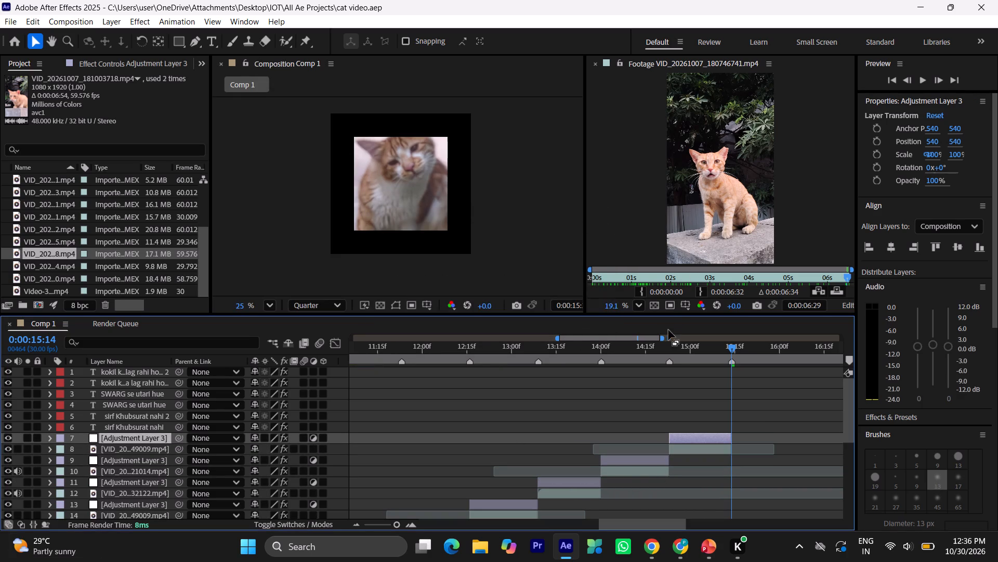
Play back Comp 1 from 0:00:14:18 to review the newly added clip and its adjustment layer.
click(655, 349)
key(space)
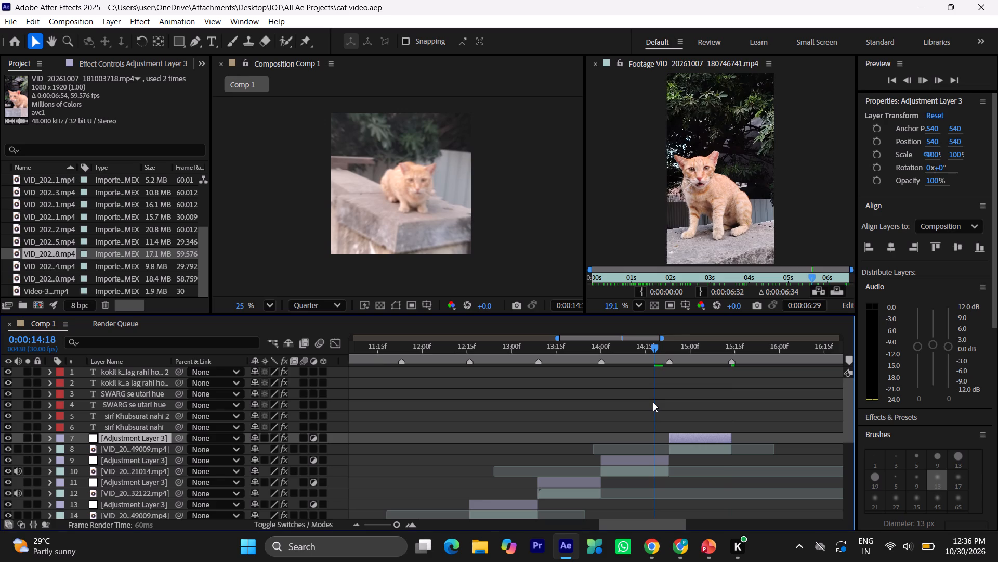
click(658, 352)
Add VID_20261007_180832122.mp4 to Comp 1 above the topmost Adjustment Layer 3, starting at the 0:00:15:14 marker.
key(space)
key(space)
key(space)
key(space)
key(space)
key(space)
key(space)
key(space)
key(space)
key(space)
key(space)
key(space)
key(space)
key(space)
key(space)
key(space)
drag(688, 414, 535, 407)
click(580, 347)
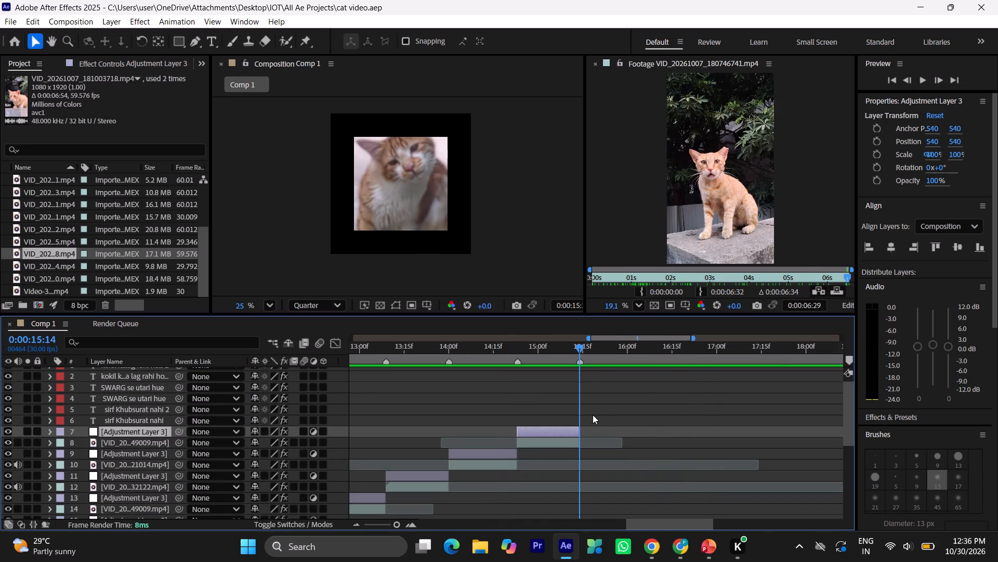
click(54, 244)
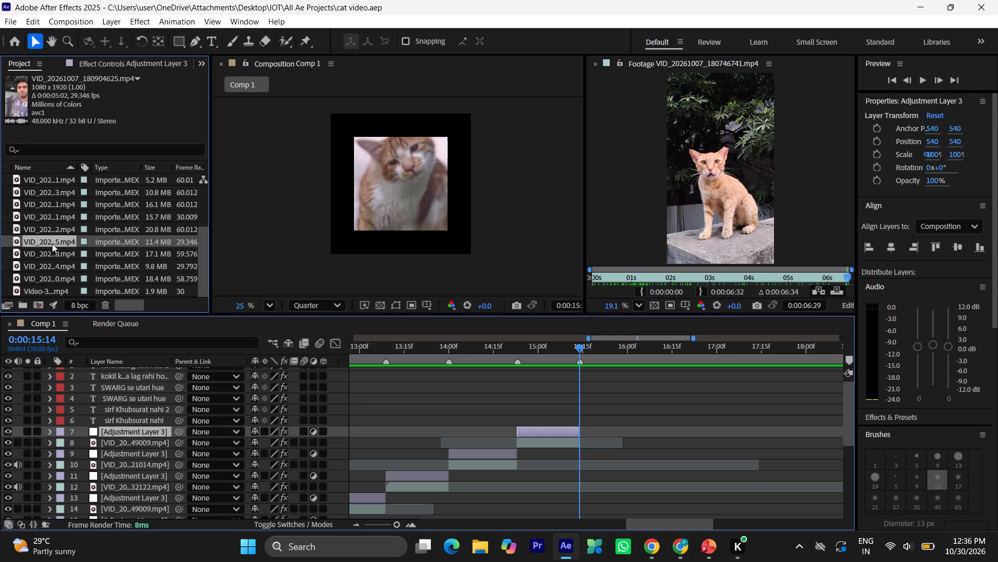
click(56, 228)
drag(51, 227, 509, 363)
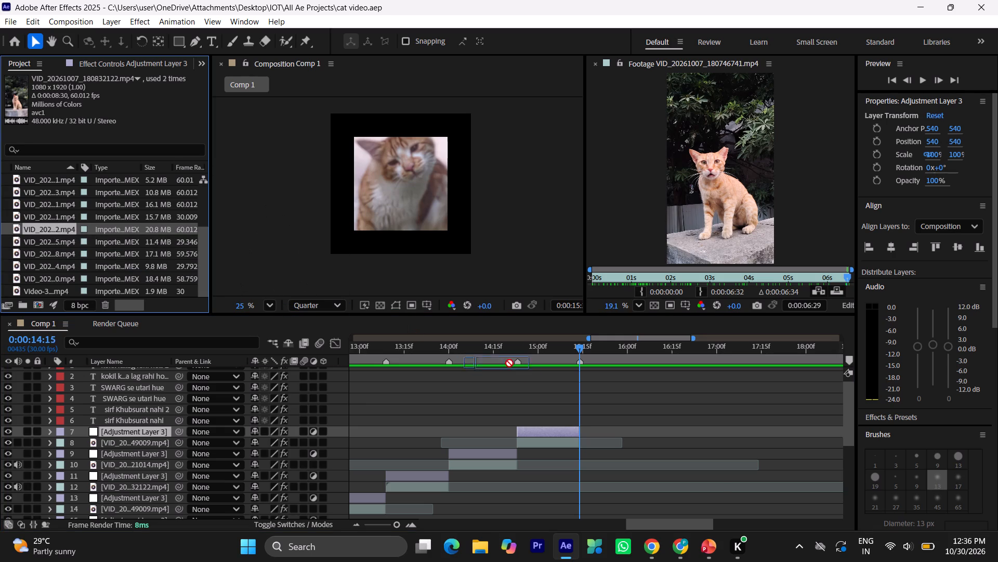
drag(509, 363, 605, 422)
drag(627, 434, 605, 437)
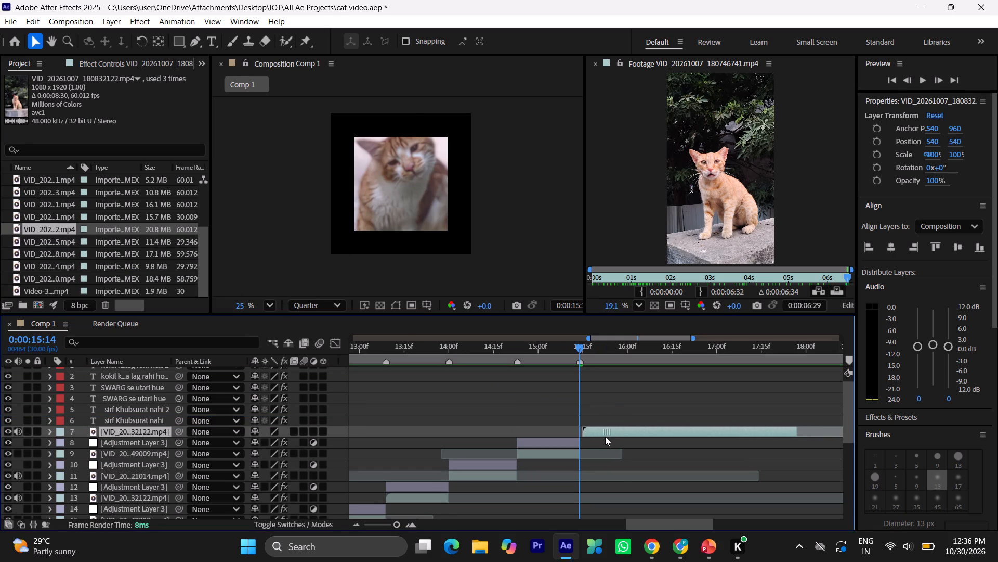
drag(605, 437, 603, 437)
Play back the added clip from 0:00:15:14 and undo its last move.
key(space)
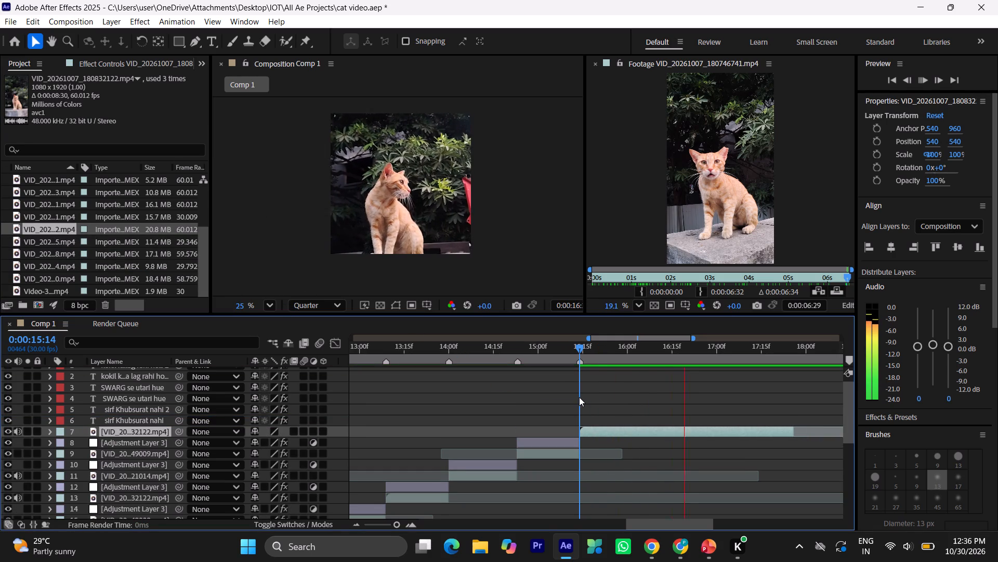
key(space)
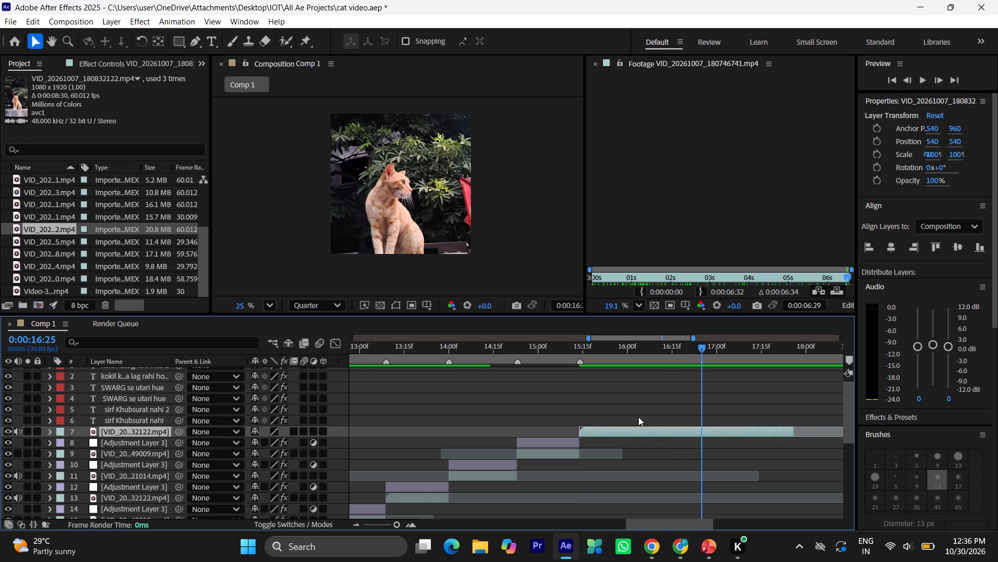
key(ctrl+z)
Open the VID_20261007_180746741.mp4 footage and set its In point to 0:00:01:52.
click(56, 215)
click(56, 206)
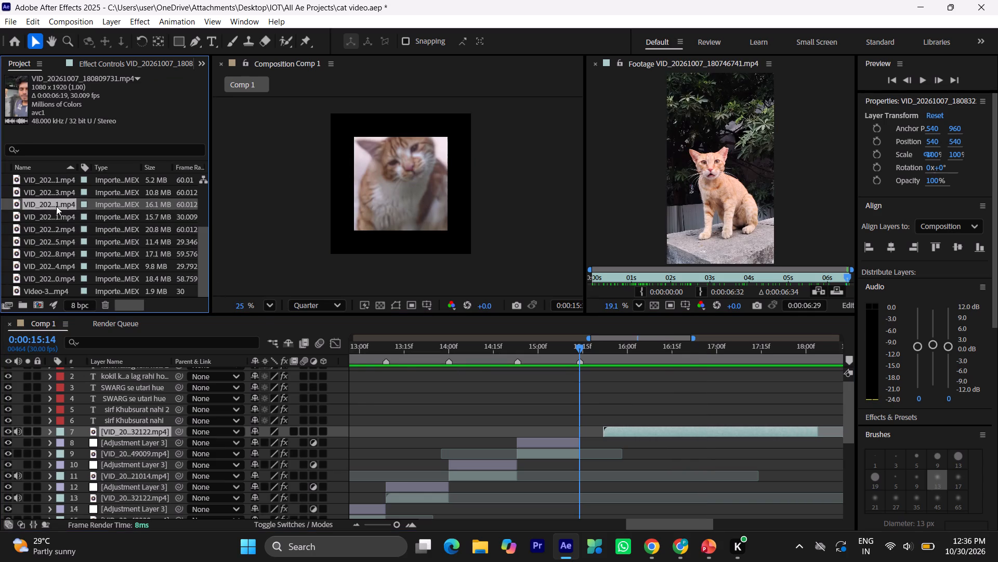
double_click(57, 206)
drag(603, 279, 663, 282)
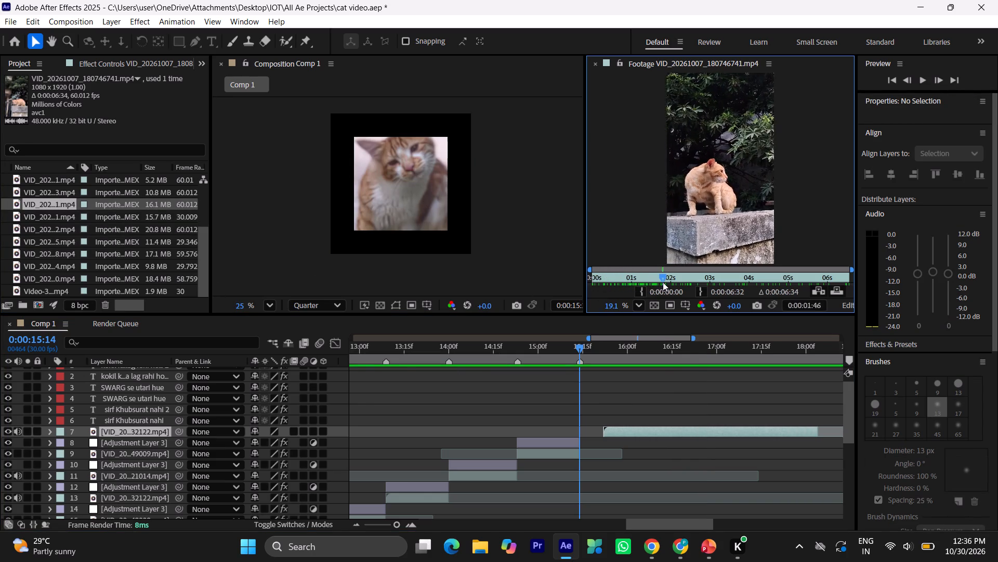
drag(663, 282, 666, 283)
click(642, 293)
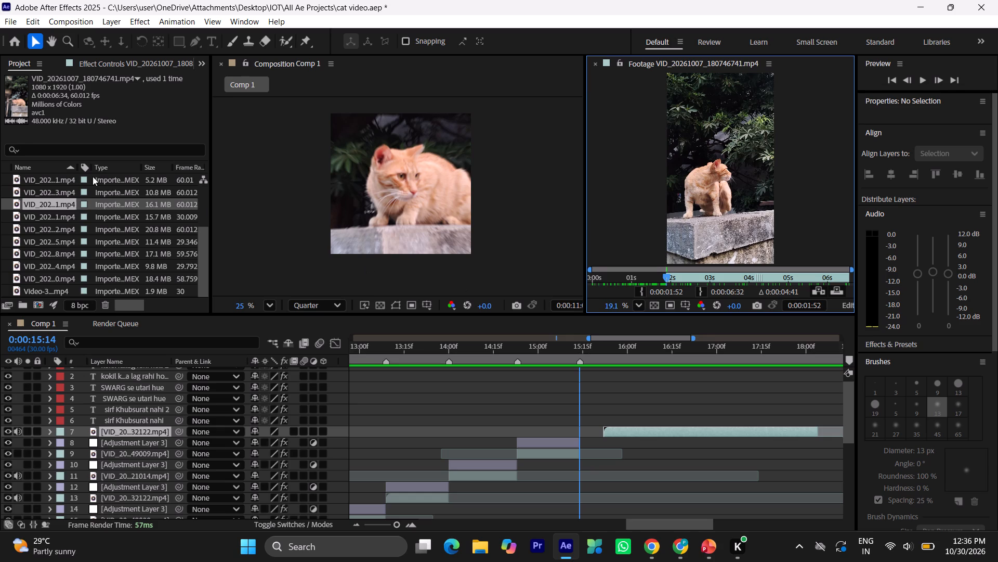
Replace the topmost VID_20261007_180832122.mp4 layer with the trimmed VID_20261007_180746741.mp4, its visible part starting at the 0:00:15:14 marker.
drag(40, 204, 608, 427)
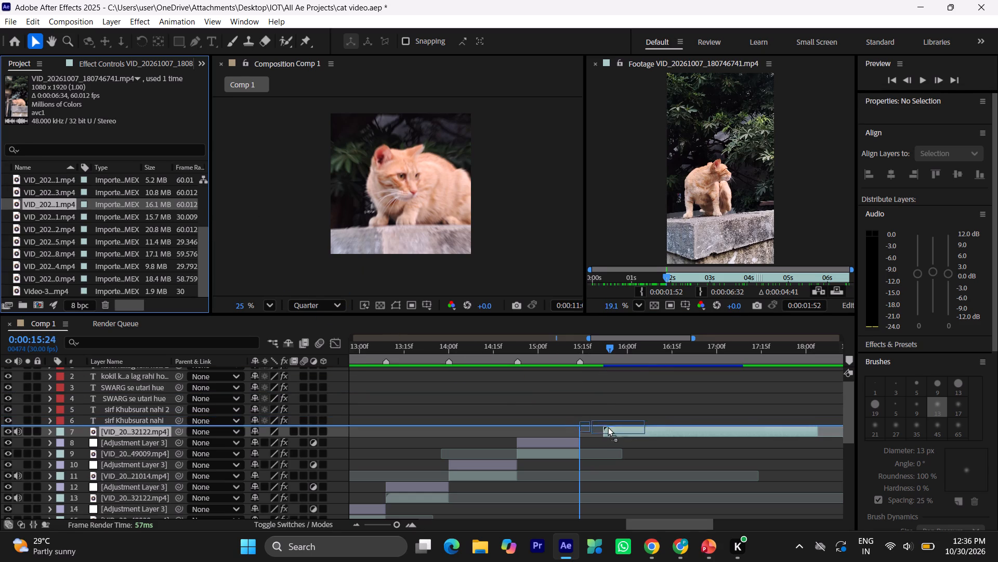
drag(608, 427, 593, 439)
click(618, 430)
key(Delete)
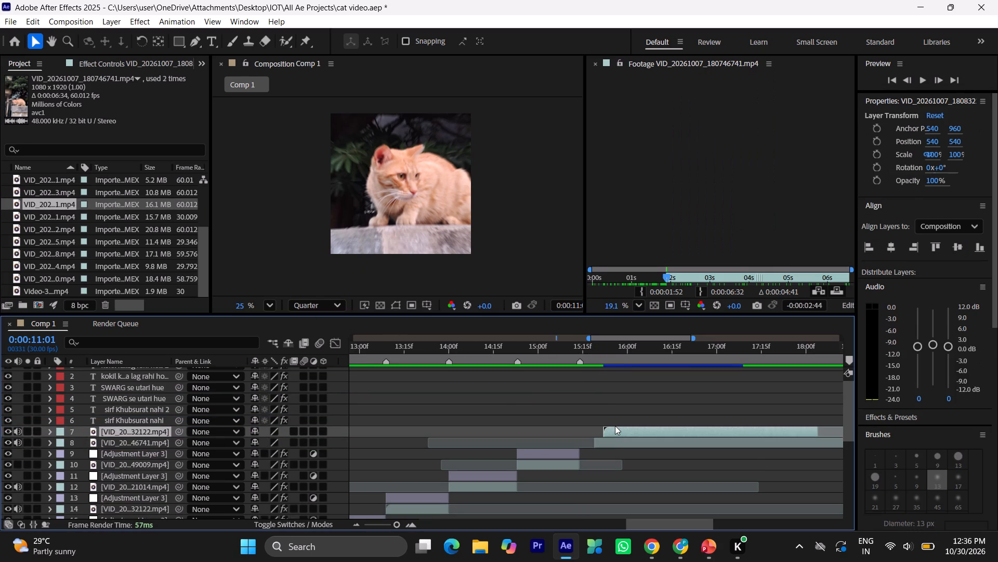
drag(612, 431, 596, 443)
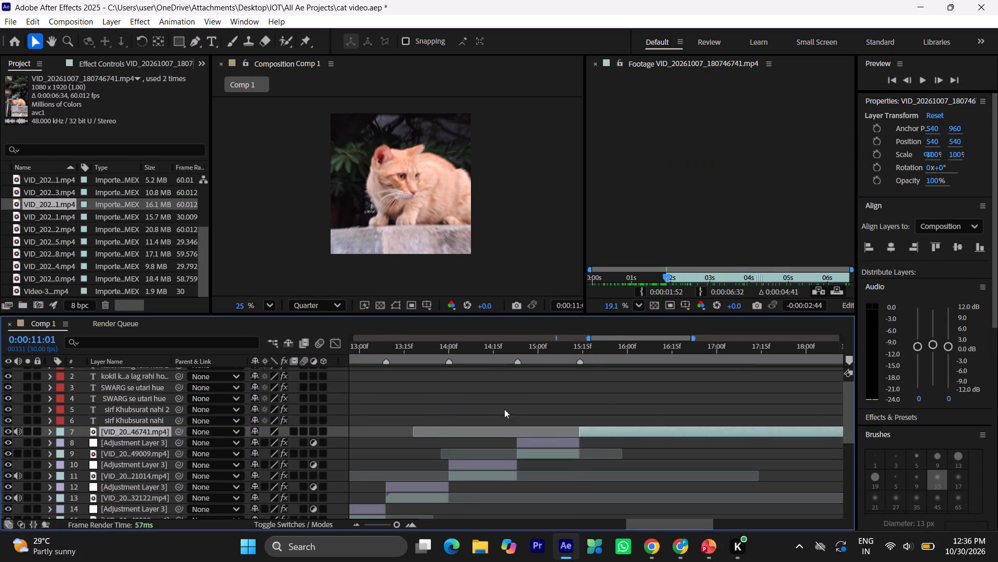
Trim the end of the new VID_20261007_180746741.mp4 layer to 0:00:17:00, the Out point of Video-34860.mp4.
alt+scroll(588, 429, up, 2)
key(space)
key(space)
key(space)
key(space)
key(space)
key(space)
key(space)
drag(623, 461, 522, 466)
alt+scroll(482, 447, down, 3)
scroll(534, 433, down, 13)
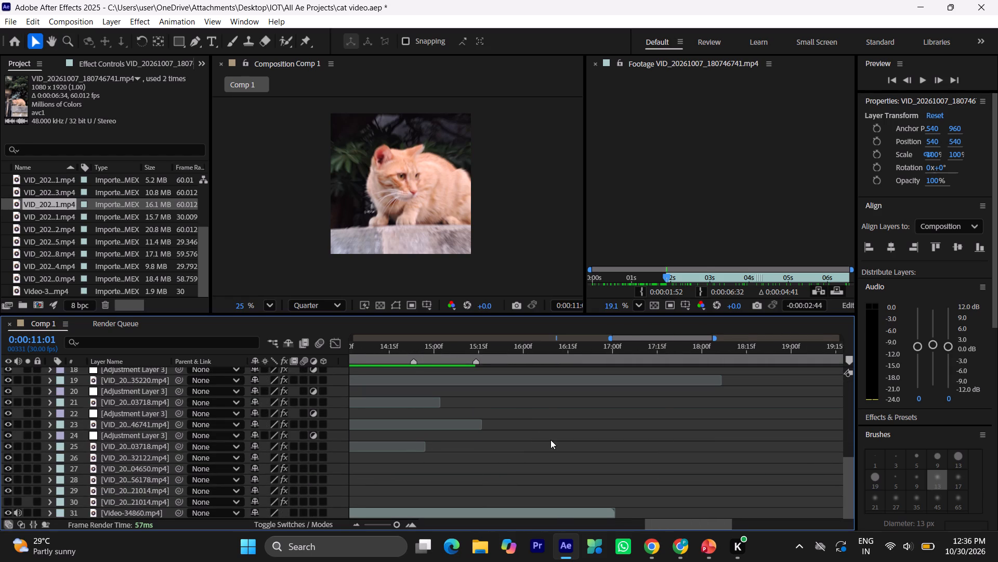
click(553, 512)
key(o)
scroll(622, 479, up, 12)
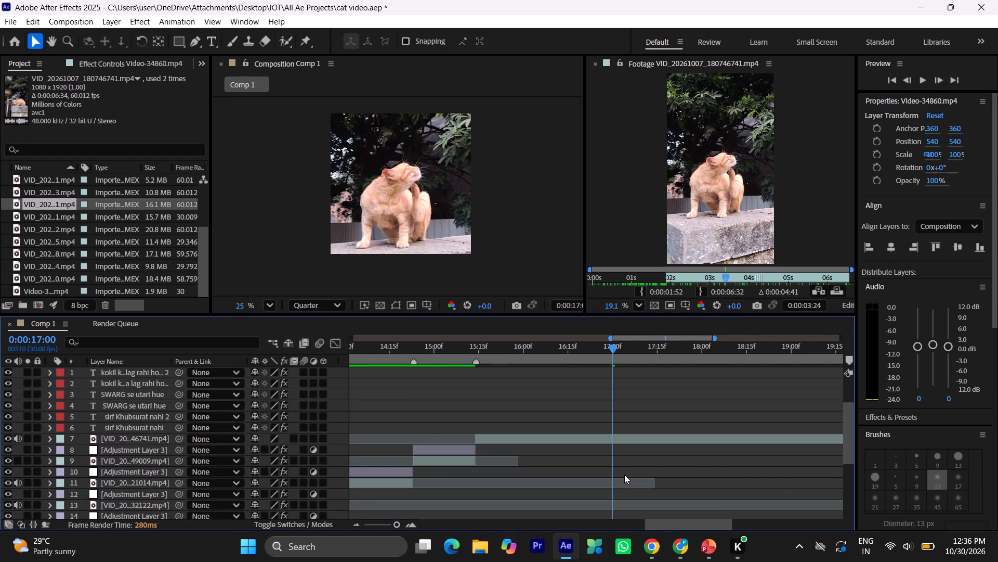
scroll(624, 475, up, 7)
click(619, 442)
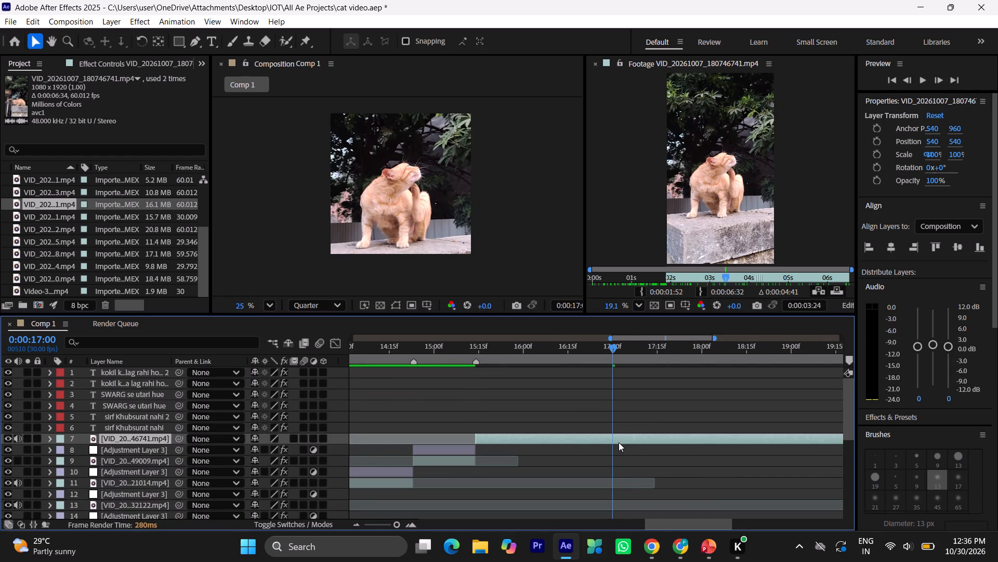
key(alt+bracketright)
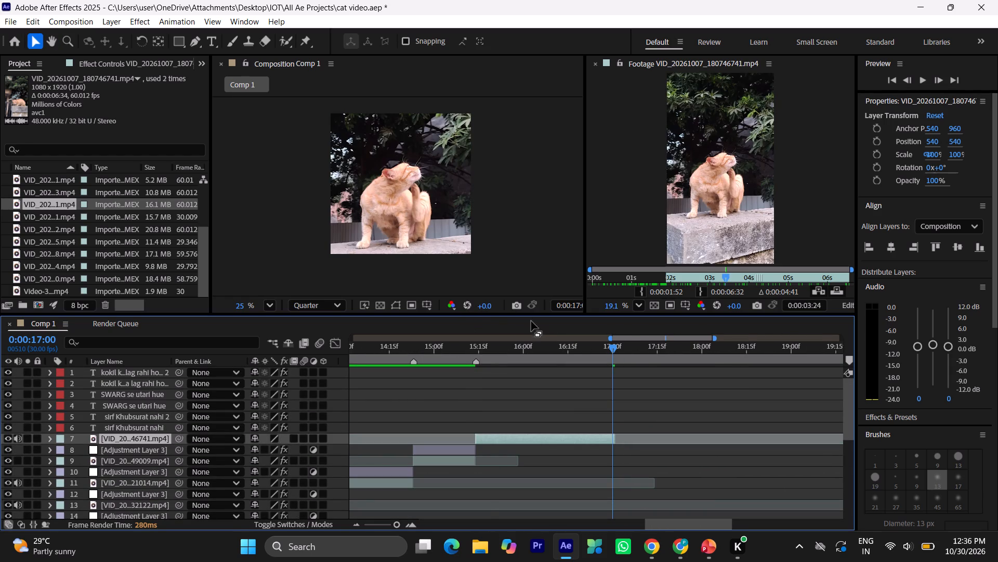
Play back Comp 1 from 0:00:15:13 to review the trimmed clip.
click(491, 344)
drag(488, 348, 468, 352)
key(space)
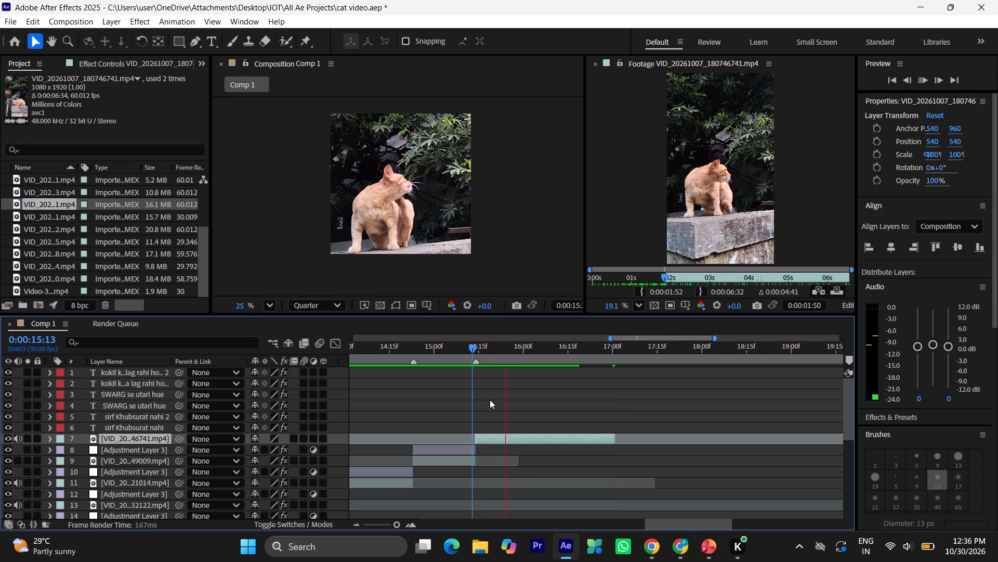
key(space)
Set the Position of the topmost VID_20261007_180746741.mp4 layer to 540, 377 and save the project.
click(501, 441)
key(p)
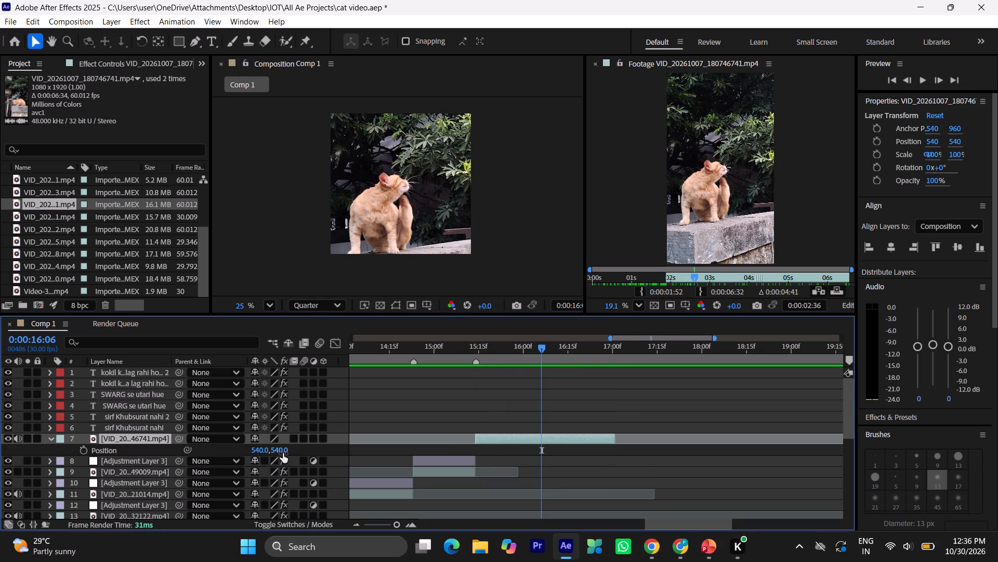
drag(280, 453, 167, 459)
key(ctrl+s)
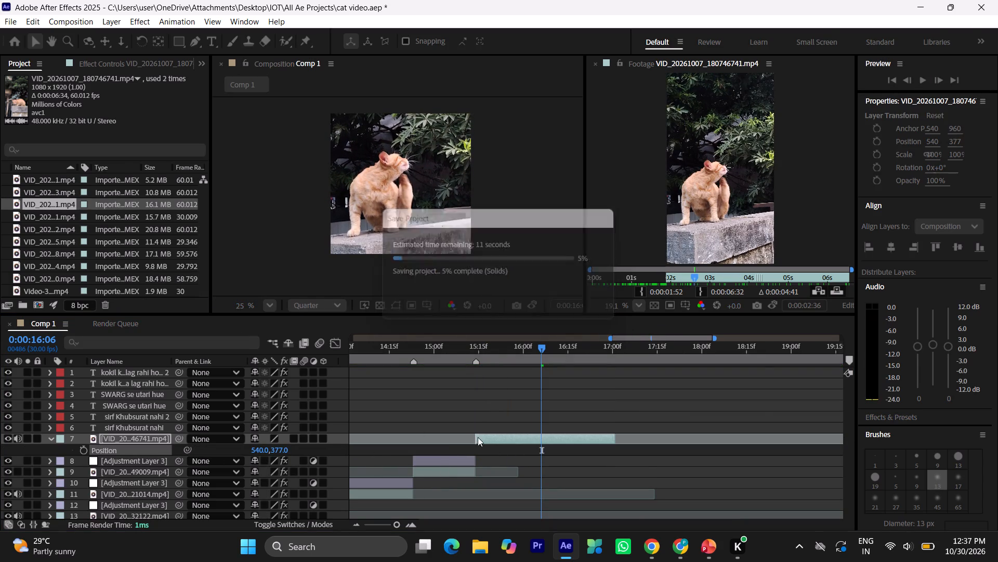
Copy the Twixtor Pro Speed % keyframes from the topmost VID_20261007_180649009.mp4 layer.
click(449, 472)
key(u)
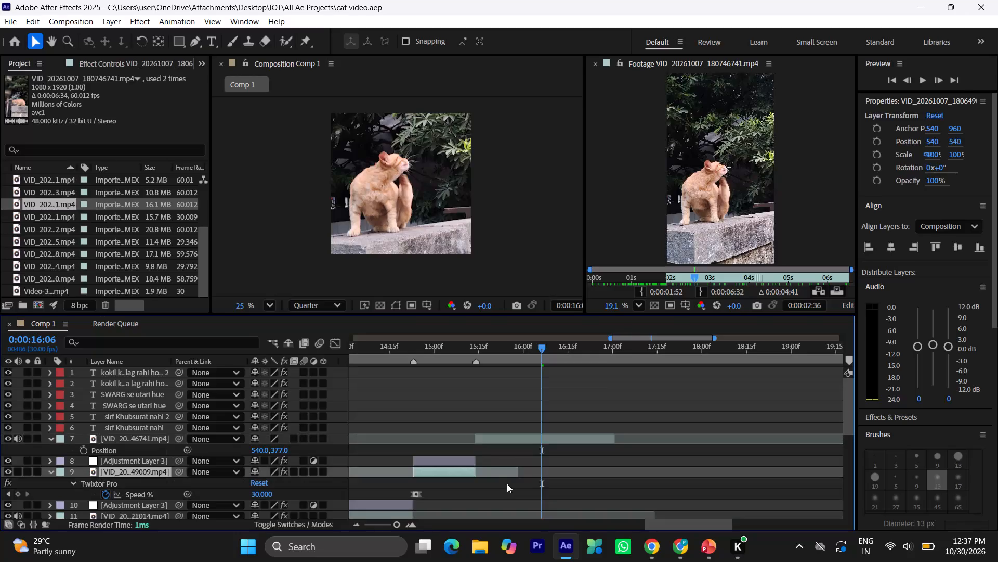
drag(495, 487, 400, 502)
key(ctrl+c)
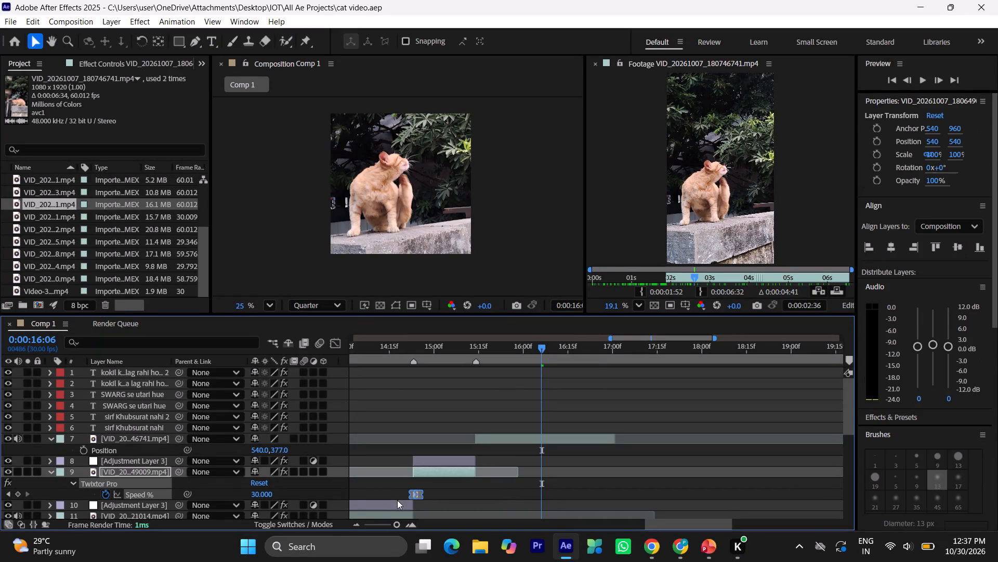
key(u)
Open the Video-34860.mp4 reference footage, scrub and play through its ending section, and close the footage viewer.
scroll(149, 262, down, 5)
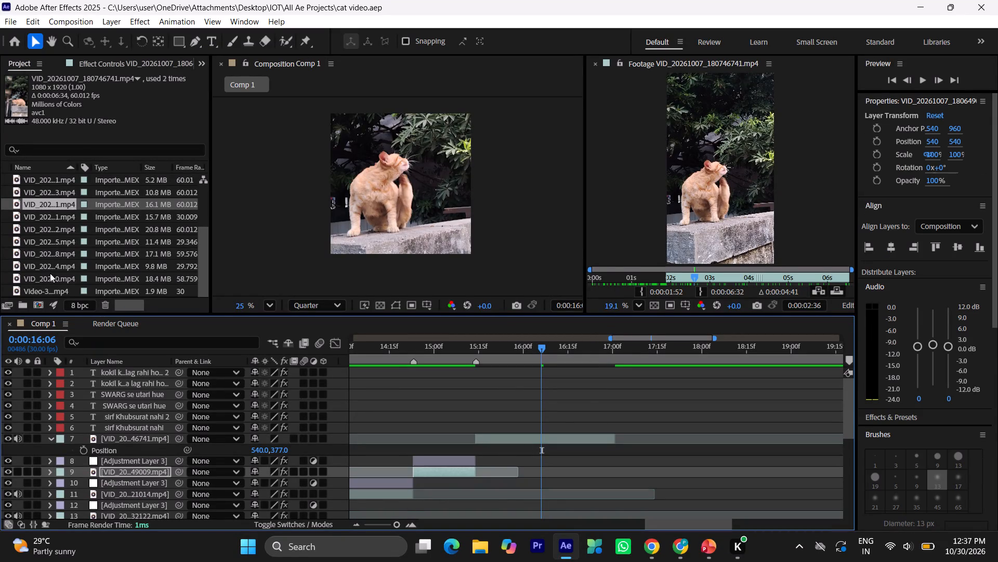
click(46, 289)
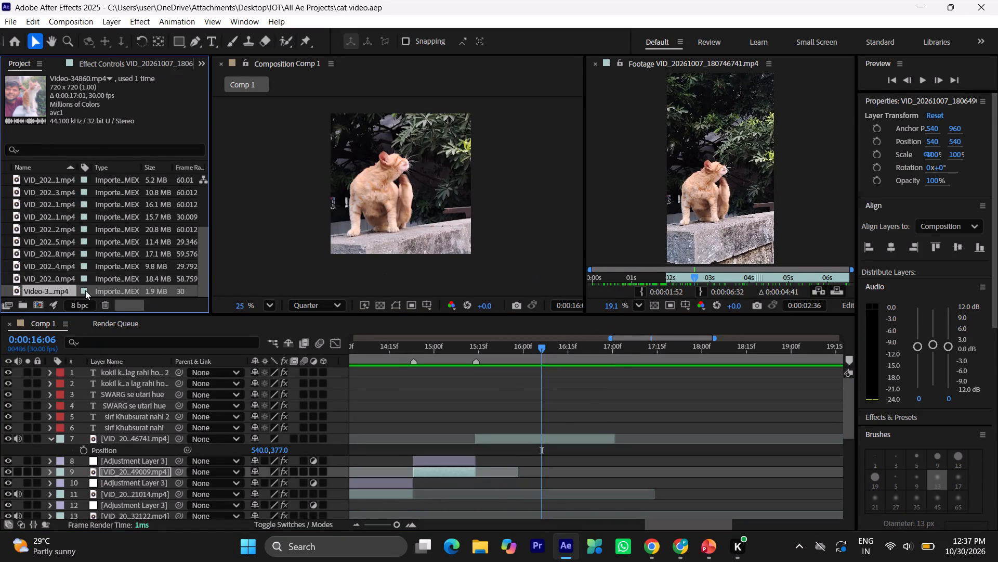
double_click(65, 292)
drag(669, 272, 721, 275)
click(741, 275)
click(761, 277)
click(780, 277)
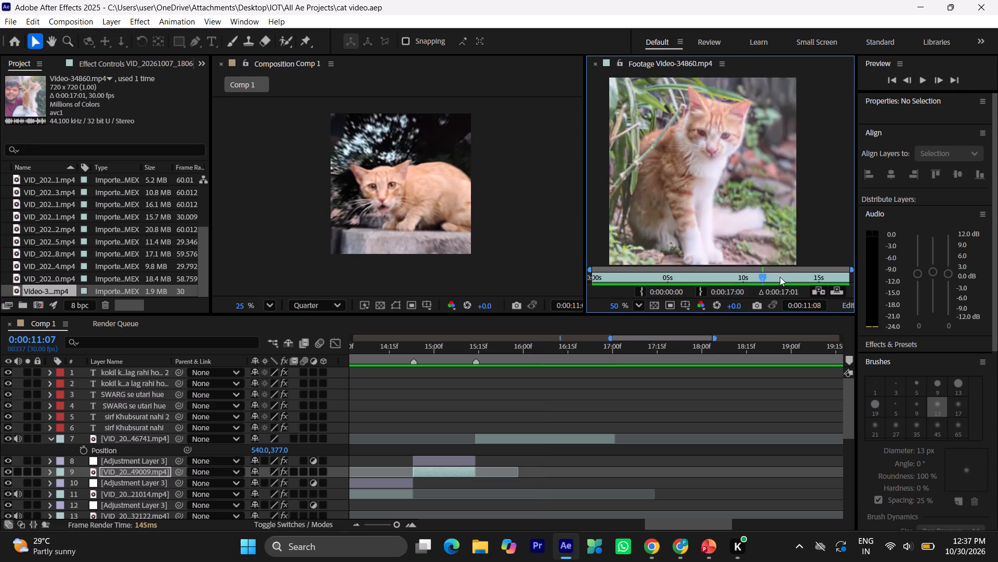
drag(784, 275, 828, 274)
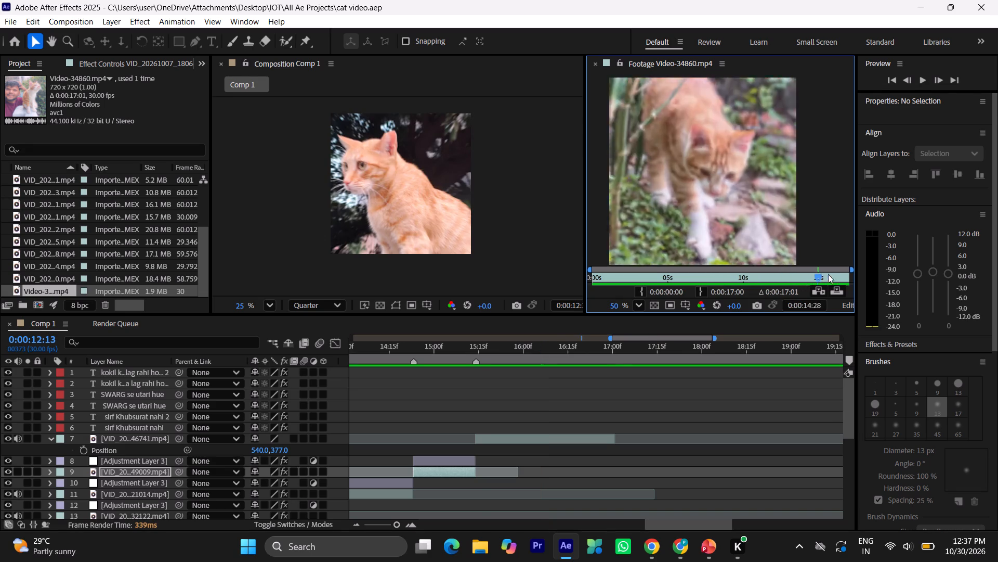
drag(828, 274, 831, 275)
key(space)
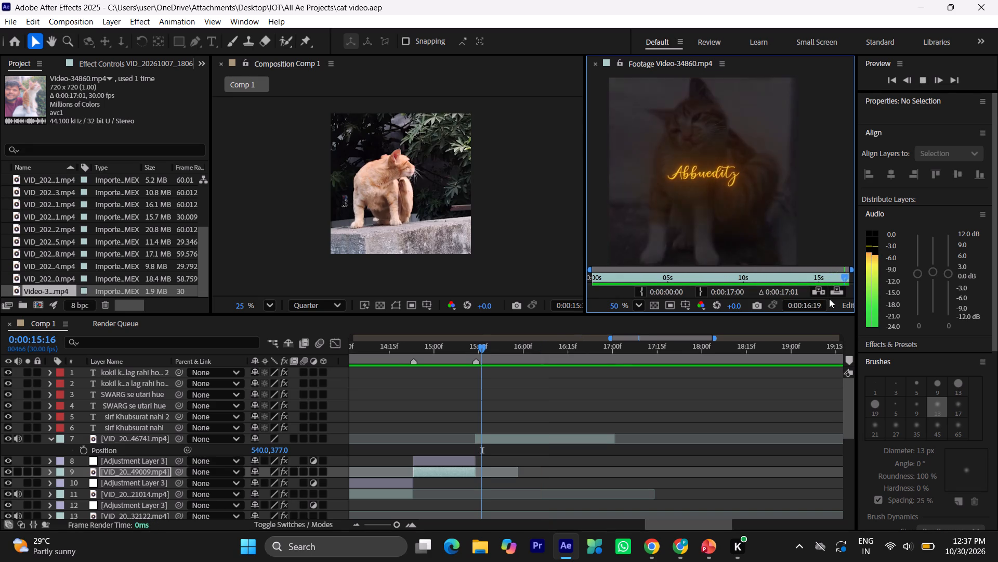
key(space)
click(602, 62)
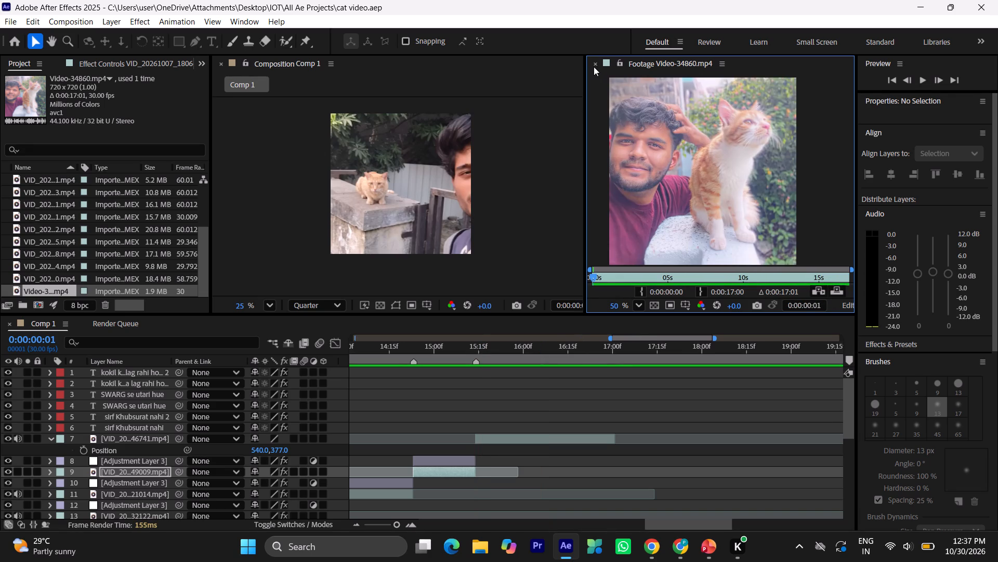
click(594, 67)
Play back Comp 1 from 0:00:15:15 to review the final clip.
click(506, 400)
click(487, 355)
double_click(481, 354)
key(space)
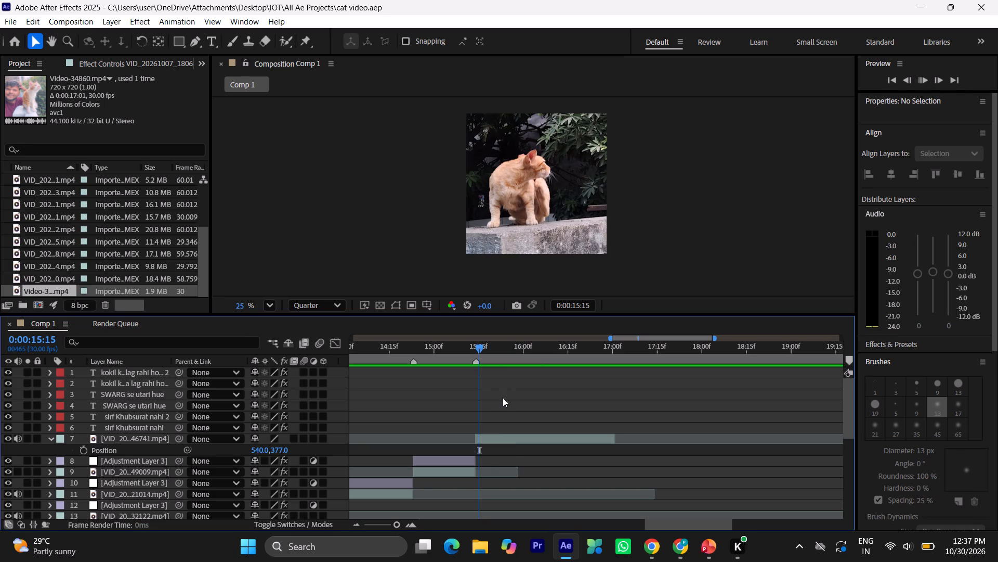
Stop playback and paste the copied Twixtor Pro Speed % keyframes at the in point of the topmost VID_20261007_180746741.mp4 layer.
key(space)
click(491, 441)
key(i)
key(ctrl+v)
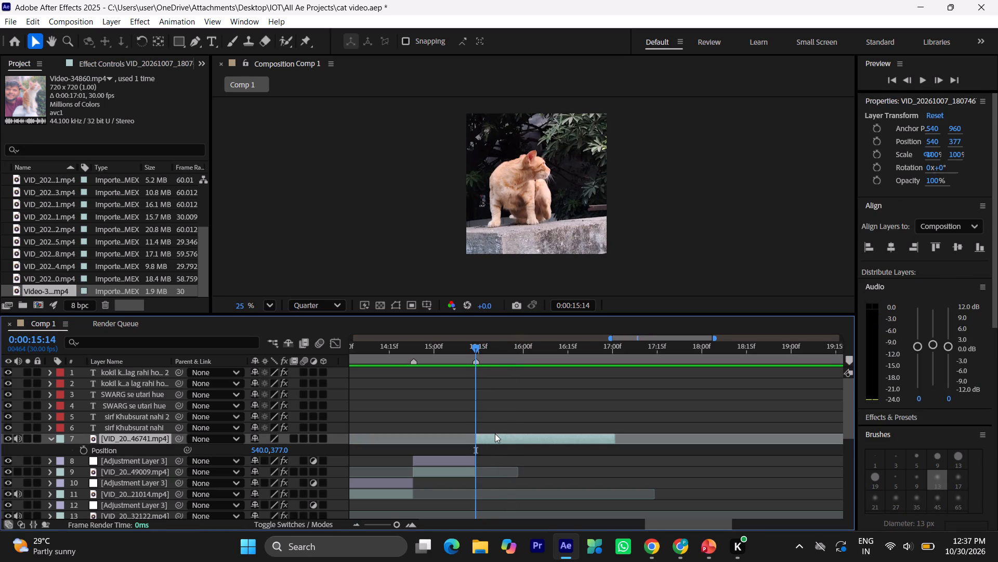
Play back Comp 1 from 0:00:15:06 and inspect the final clip's pasted Speed % keyframes.
click(451, 359)
key(space)
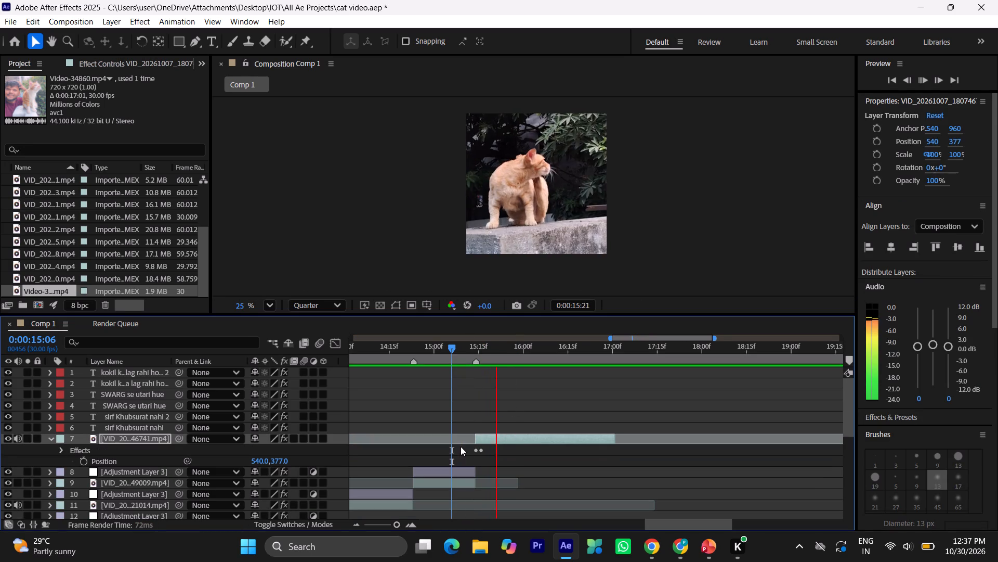
key(space)
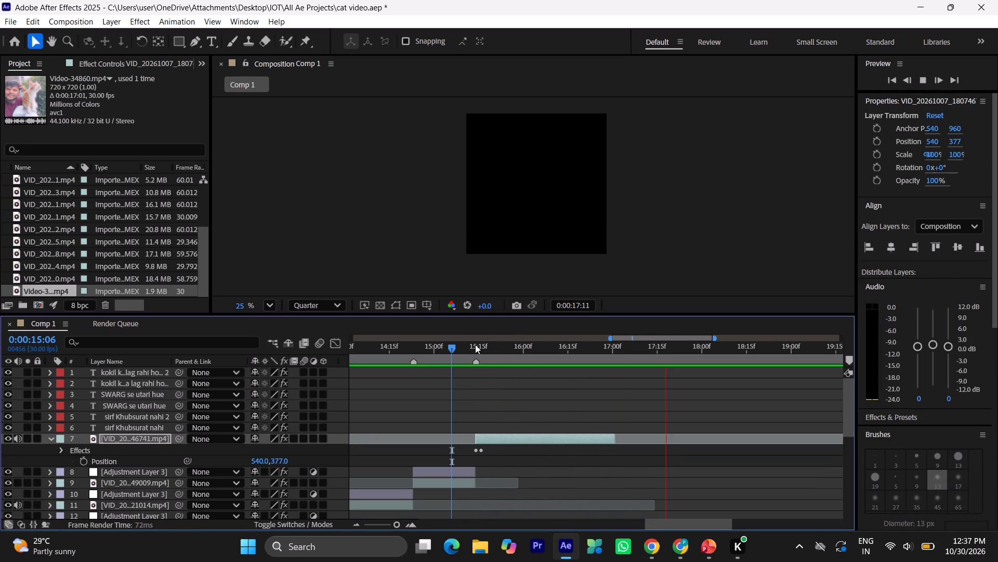
key(u)
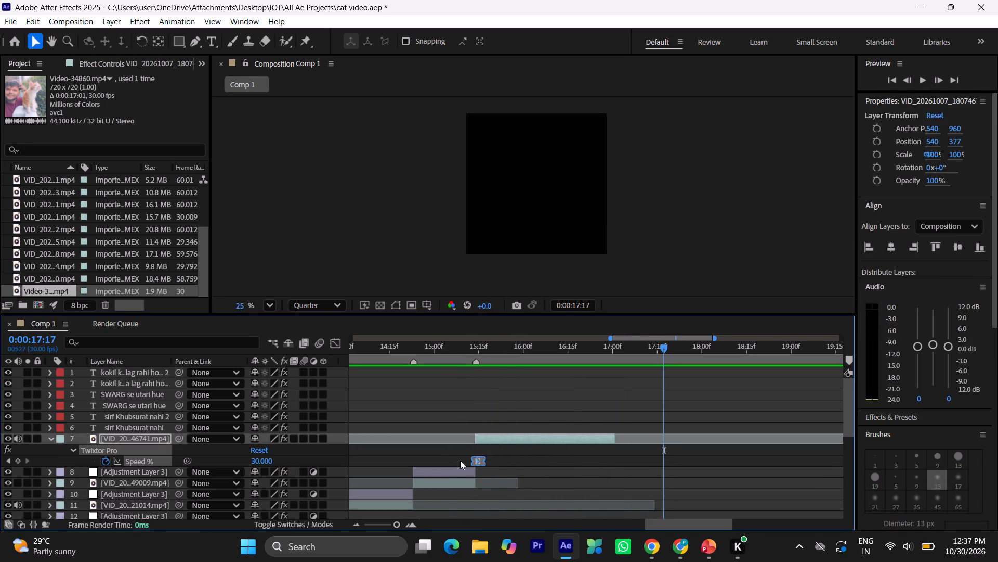
key(u)
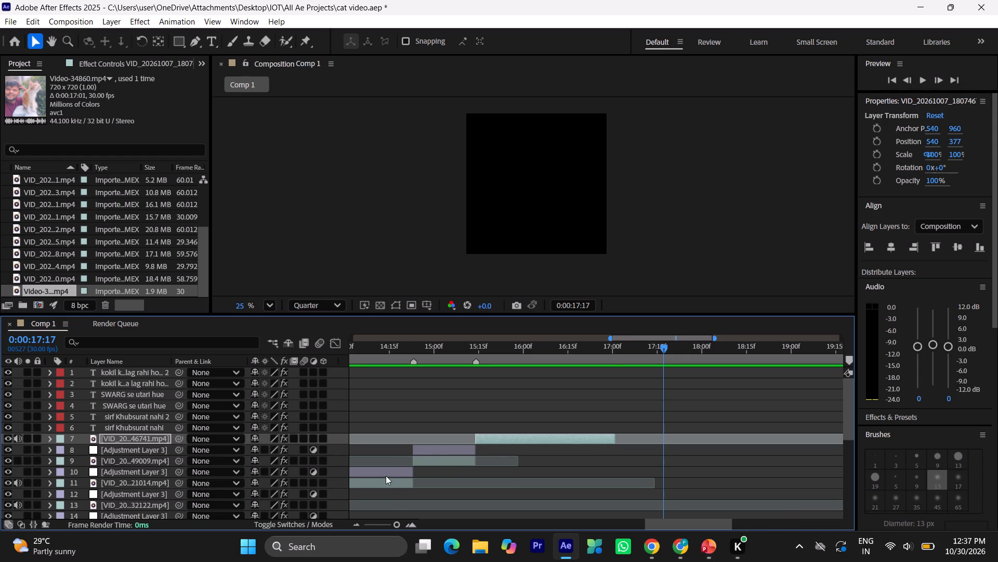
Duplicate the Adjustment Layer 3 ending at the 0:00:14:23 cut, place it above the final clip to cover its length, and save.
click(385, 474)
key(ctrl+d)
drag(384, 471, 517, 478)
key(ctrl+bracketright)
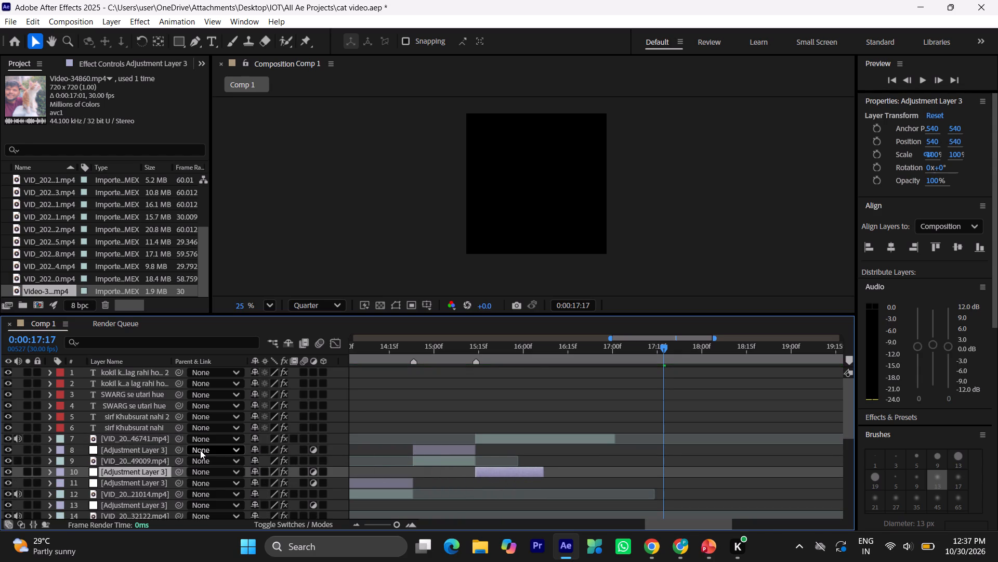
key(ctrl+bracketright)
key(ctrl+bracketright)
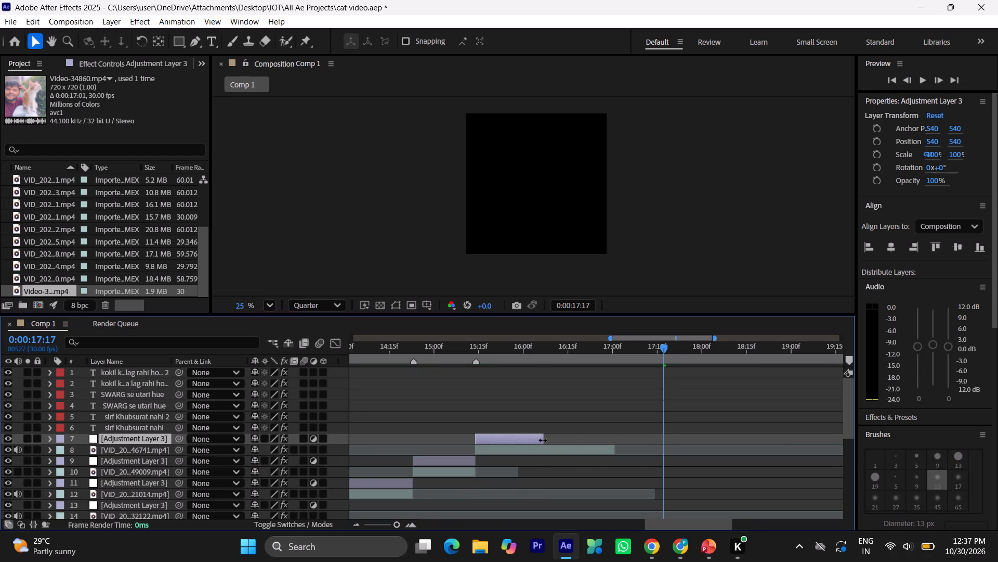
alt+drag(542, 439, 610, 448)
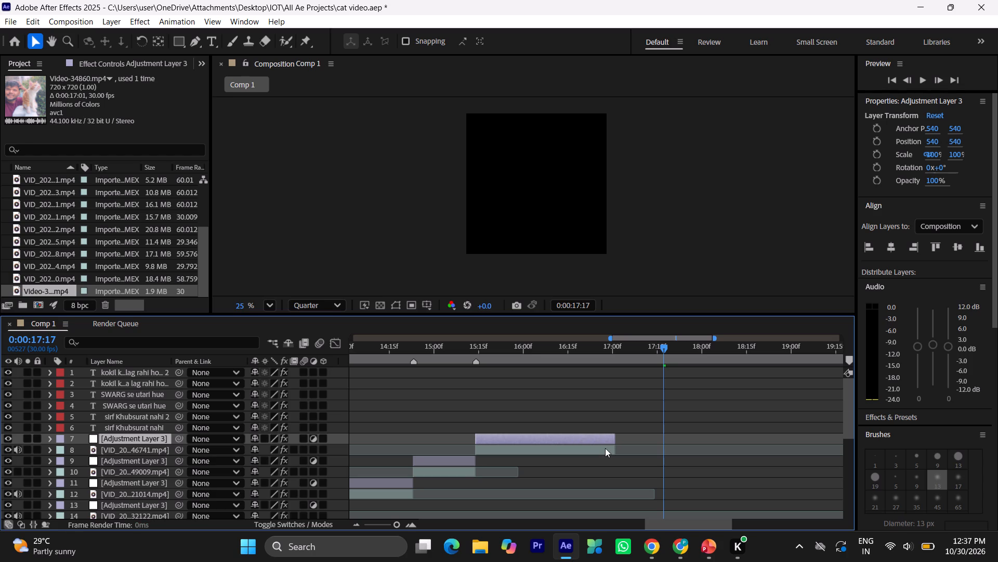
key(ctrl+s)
Play back Comp 1 from 0:00:15:05 and again from 0:00:14:17 to review the adjustment over the final clip.
click(450, 341)
click(448, 346)
key(space)
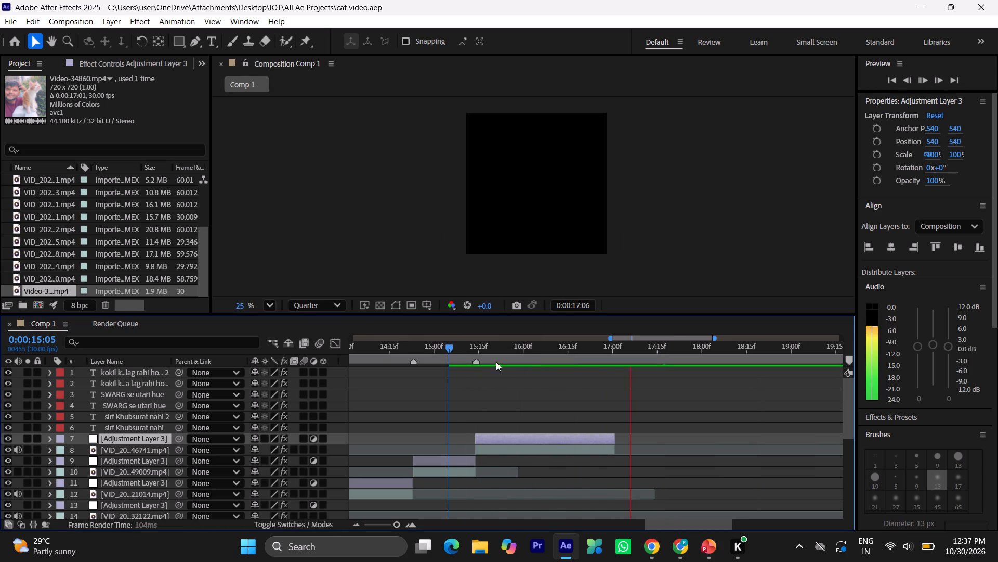
key(space)
click(396, 350)
key(space)
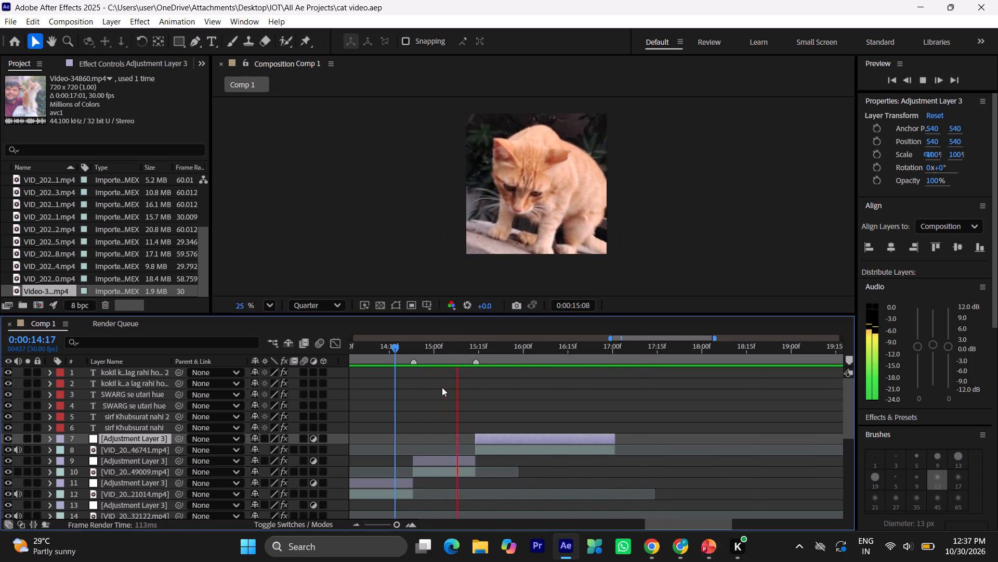
key(space)
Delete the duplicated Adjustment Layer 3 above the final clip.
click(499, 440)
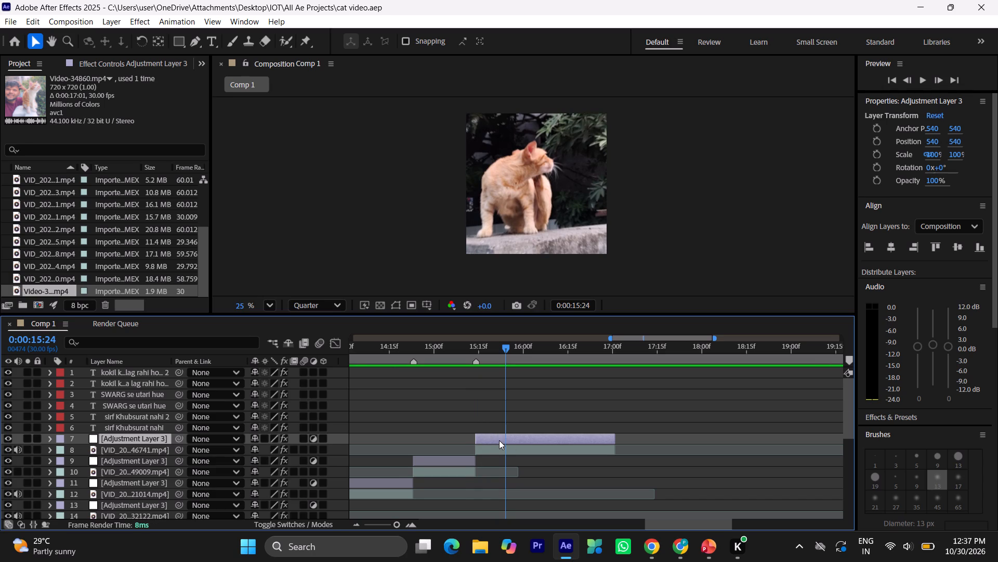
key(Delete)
Duplicate the Adjustment Layer 3 above VID_20261007_180649009.mp4, start the copy at 0:00:15:14, raise it above the final clip, and save.
click(439, 452)
key(ctrl+d)
drag(439, 452, 459, 453)
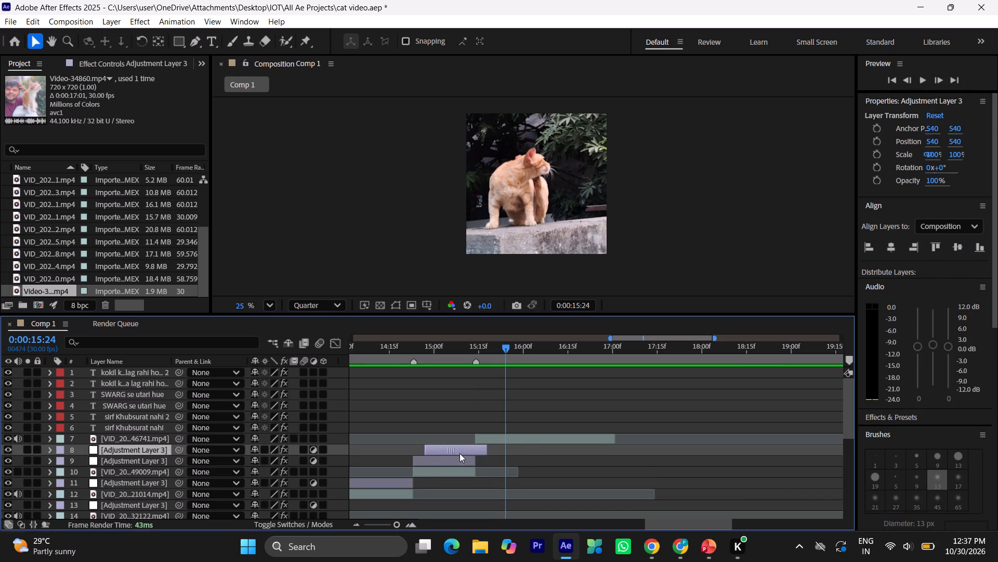
drag(459, 453, 498, 457)
alt+scroll(477, 450, up, 2)
drag(477, 454, 489, 454)
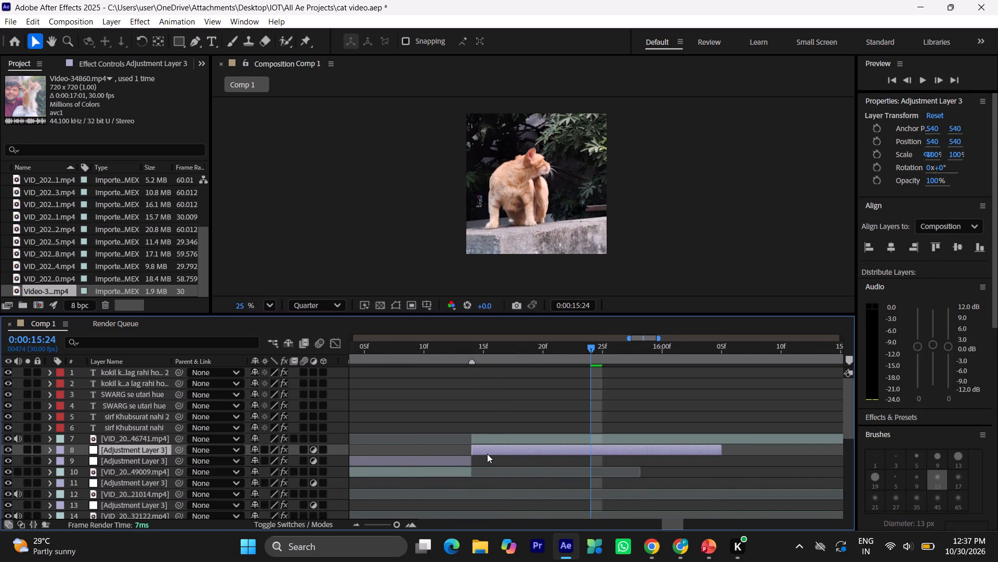
key(ctrl+bracketright)
key(ctrl+bracketright)
key(ctrl+bracketleft)
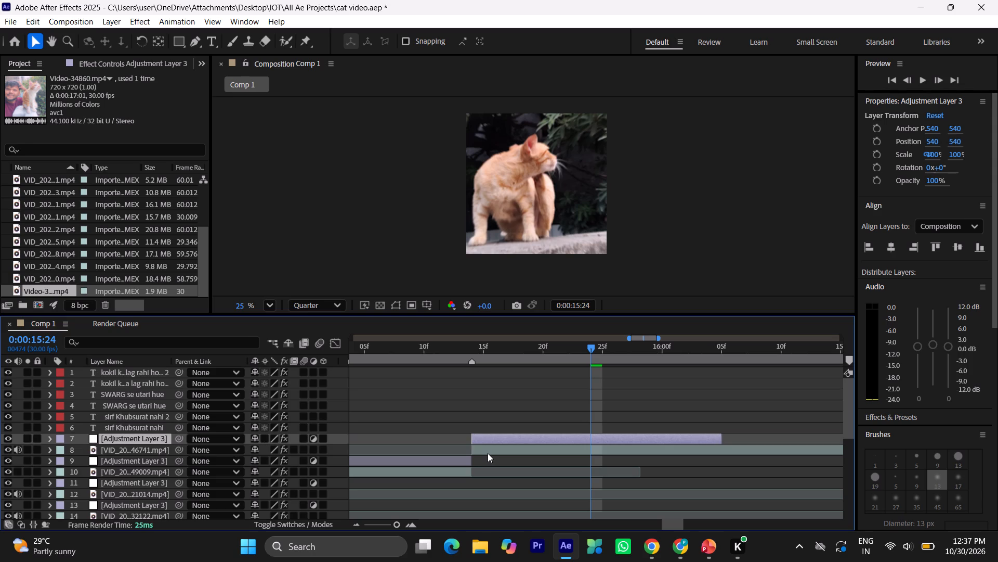
key(ctrl+s)
Extend the topmost Adjustment Layer 3 to the final clip's end at about 0:00:17:01 and save the project.
alt+scroll(671, 451, down, 4)
key(space)
key(space)
key(space)
key(space)
key(space)
key(space)
key(space)
key(space)
key(space)
key(space)
key(space)
key(space)
key(space)
key(space)
drag(674, 463, 631, 463)
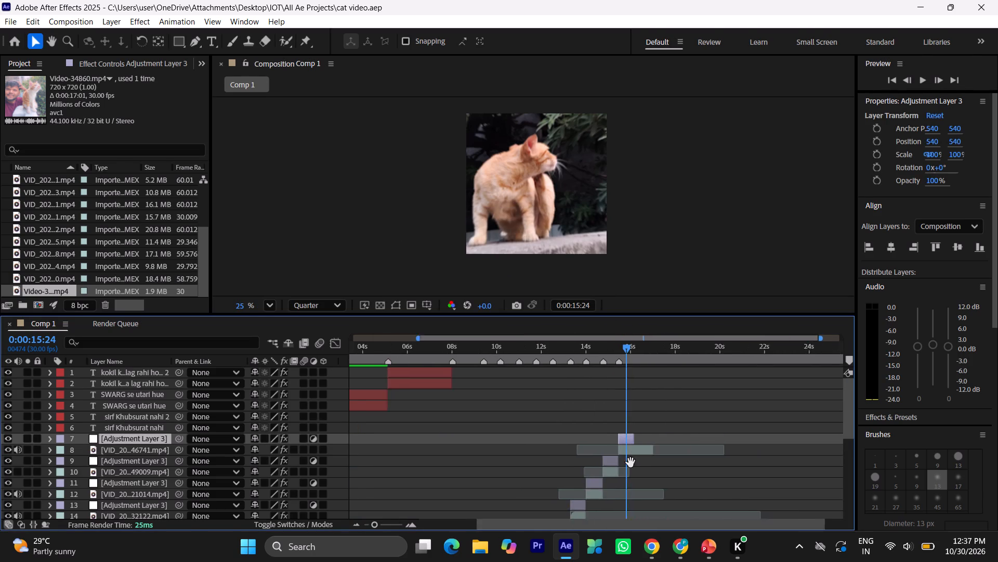
drag(631, 463, 588, 456)
alt+scroll(573, 446, up, 2)
alt+drag(714, 433, 728, 433)
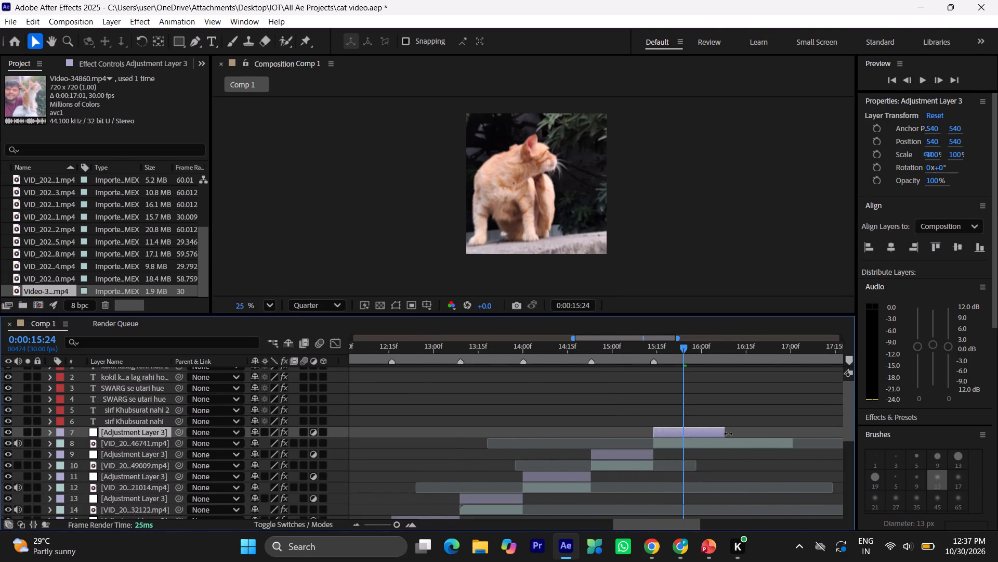
alt+drag(728, 433, 789, 445)
key(ctrl+s)
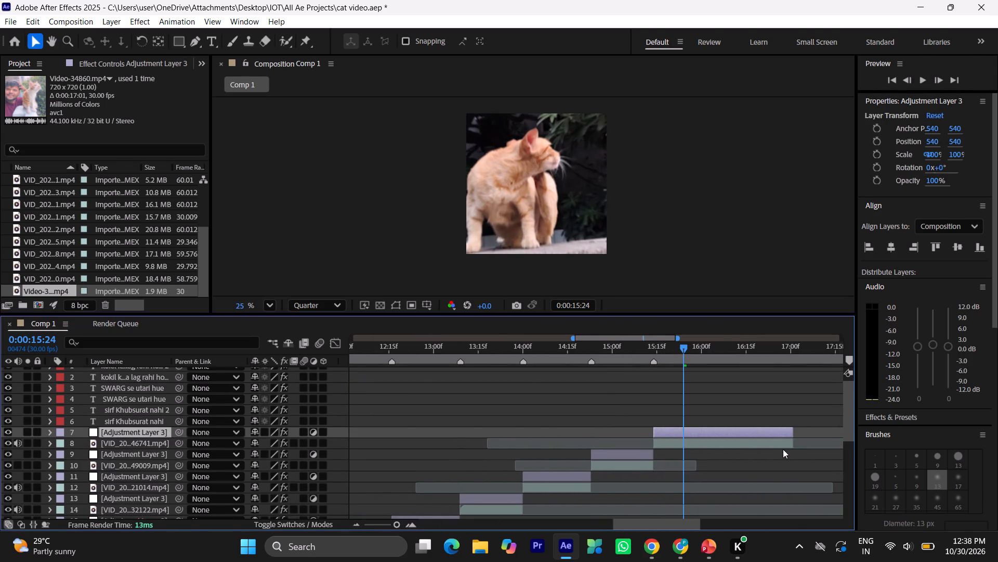
Play back Comp 1 from 0:00:13:29 through the end of the final clip to review the closing section.
click(535, 339)
click(524, 343)
click(521, 353)
key(space)
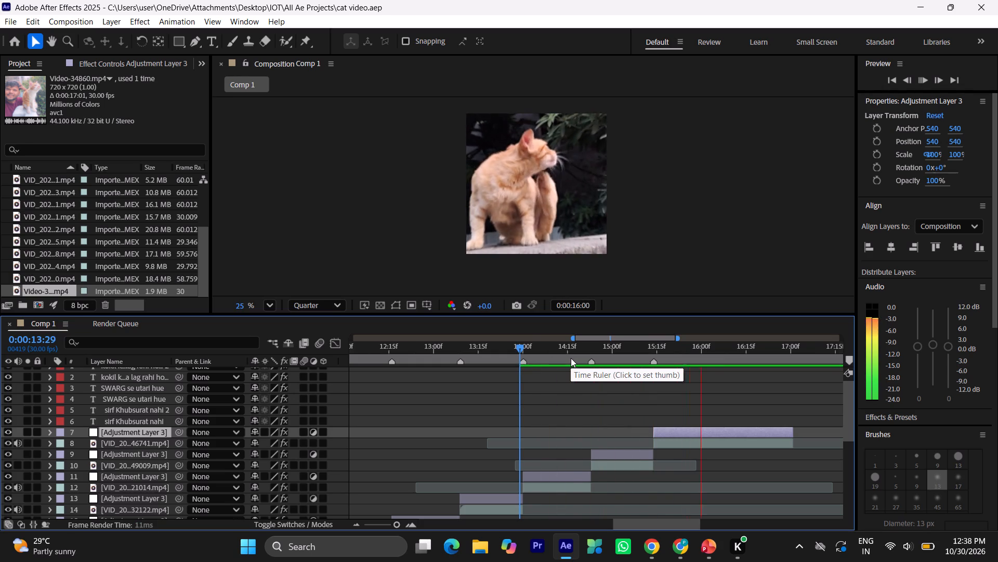
key(space)
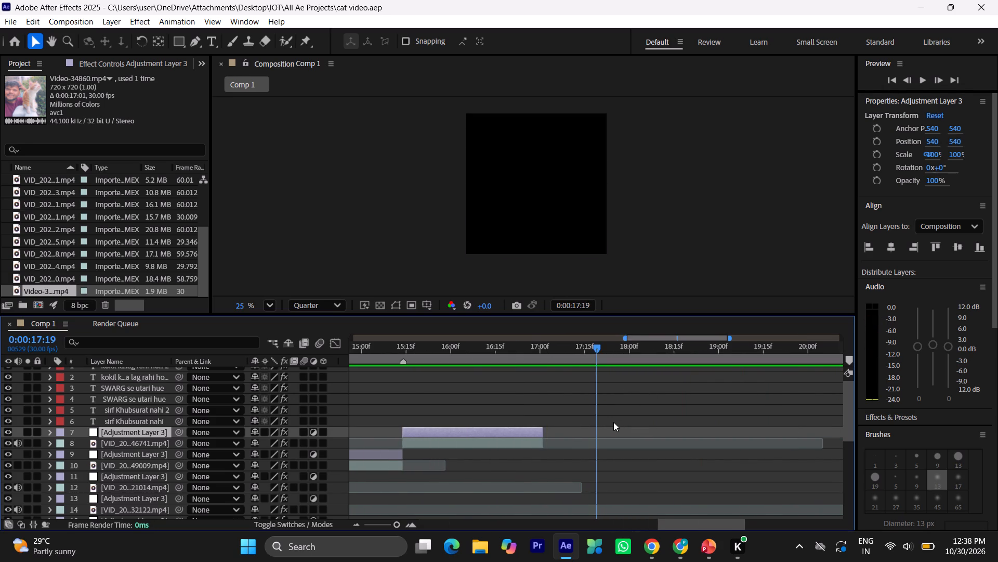
Return to 0:00:00:00, save the project, and play back the whole of Comp 1.
alt+scroll(623, 415, down, 2)
click(437, 351)
drag(435, 351, 165, 364)
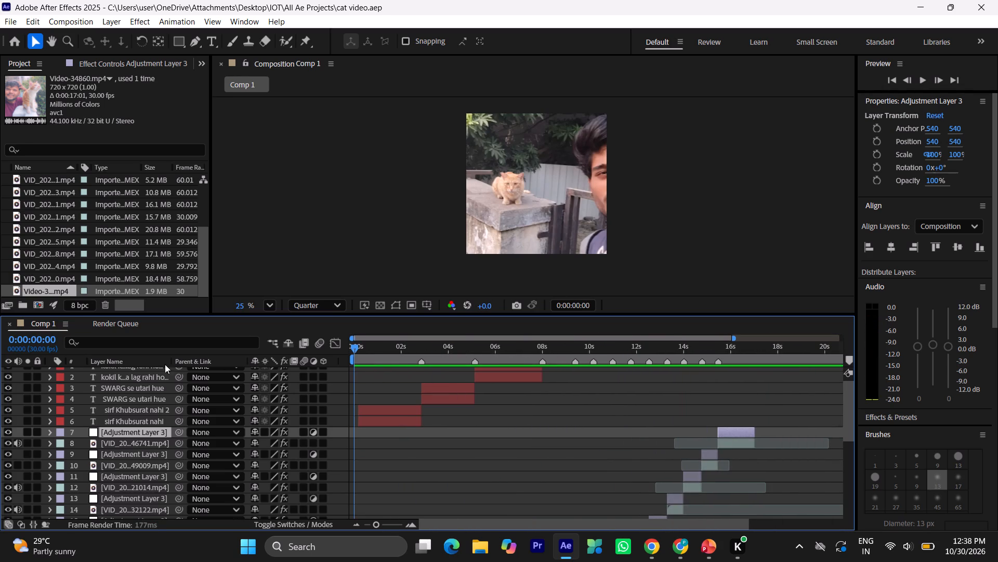
drag(165, 364, 137, 363)
key(ctrl+s)
key(space)
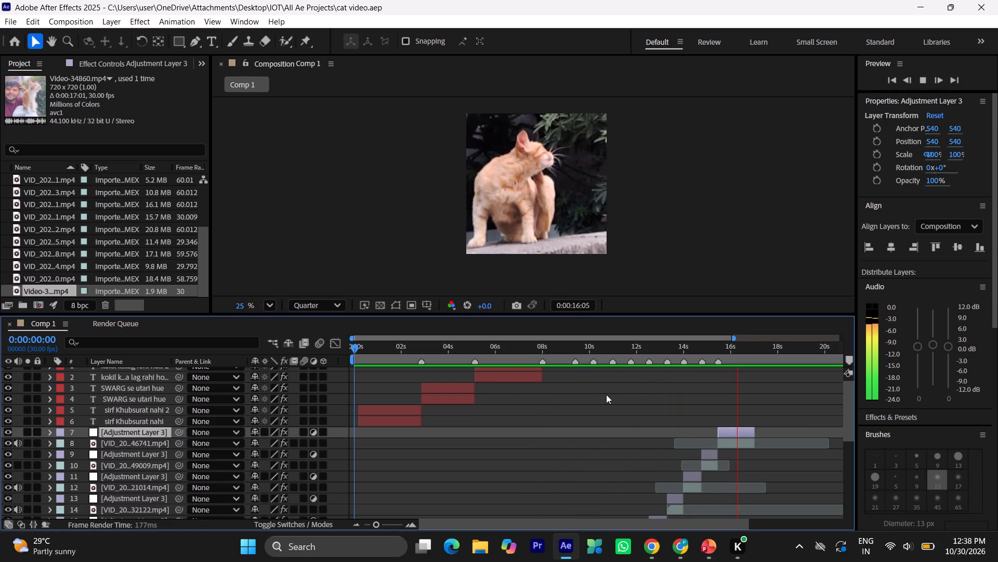
Go to 0:00:02:18 and add a new adjustment layer directly above the VID_20261007_180656178.mp4 layer.
click(457, 351)
drag(456, 351, 415, 352)
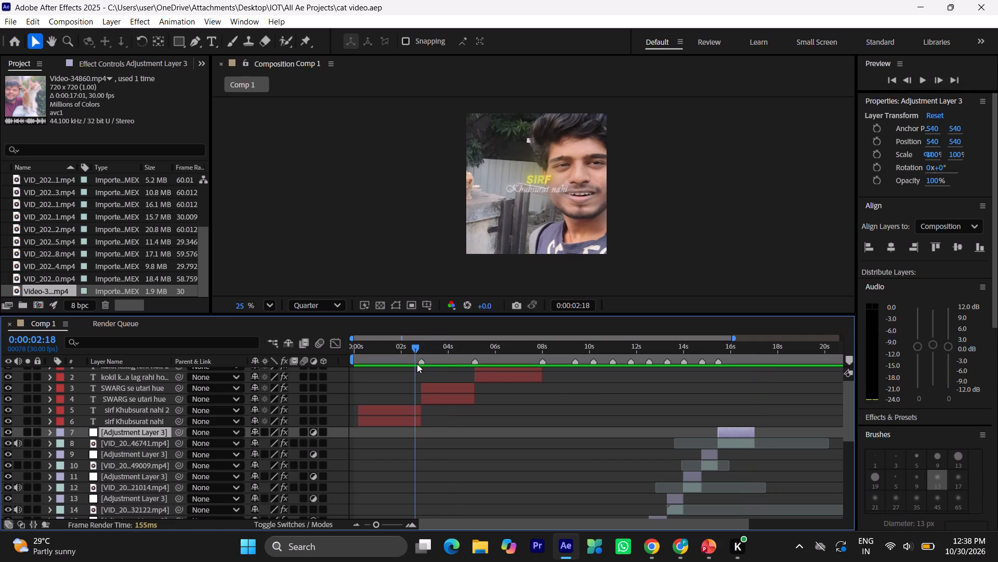
scroll(416, 365, down, 4)
scroll(398, 354, up, 3)
drag(397, 352, 431, 353)
scroll(403, 357, down, 10)
click(418, 350)
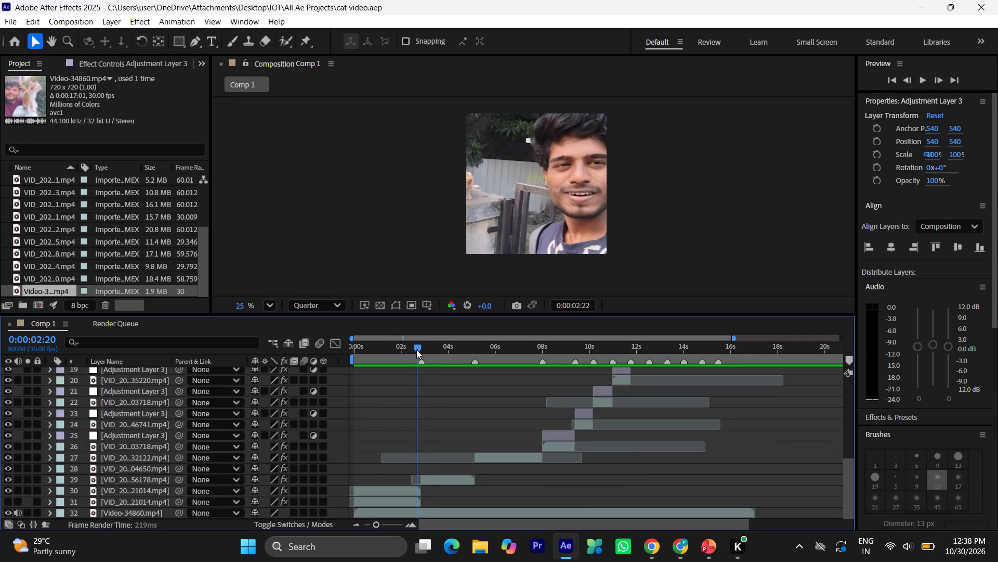
click(435, 478)
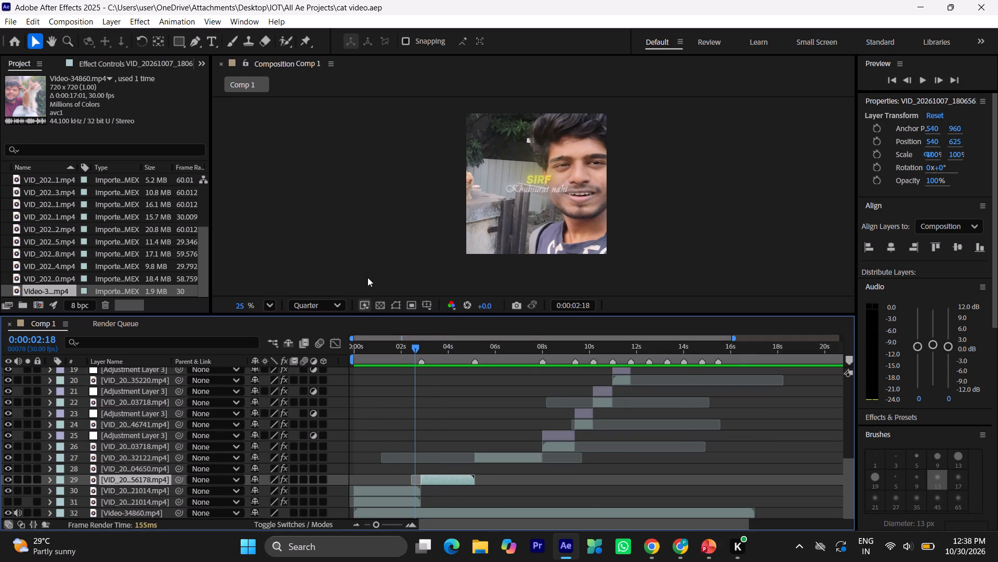
right_click(371, 279)
click(396, 288)
click(573, 389)
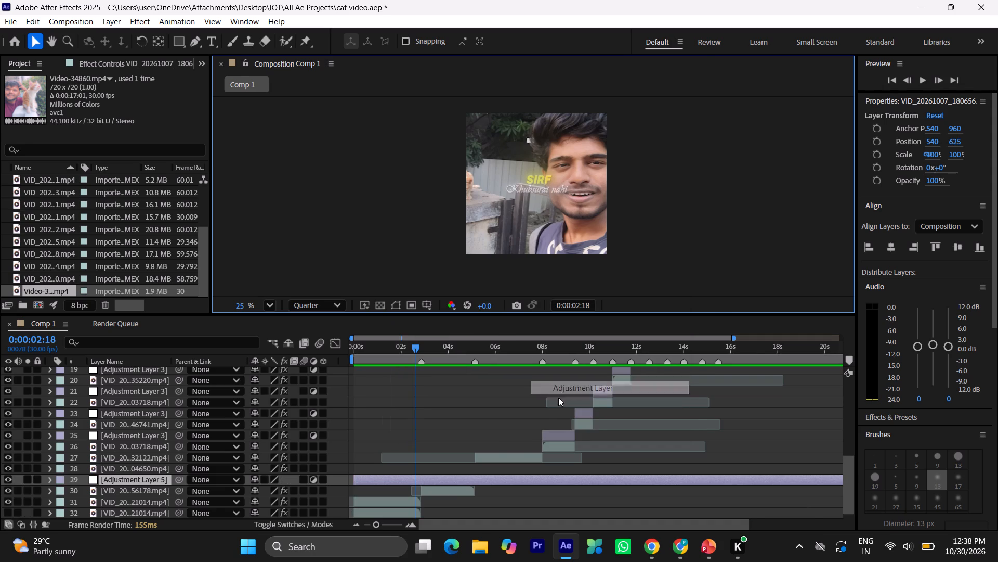
Trim the new adjustment layer to run from 0:00:02:18 to 0:00:03:06.
key(alt+bracketleft)
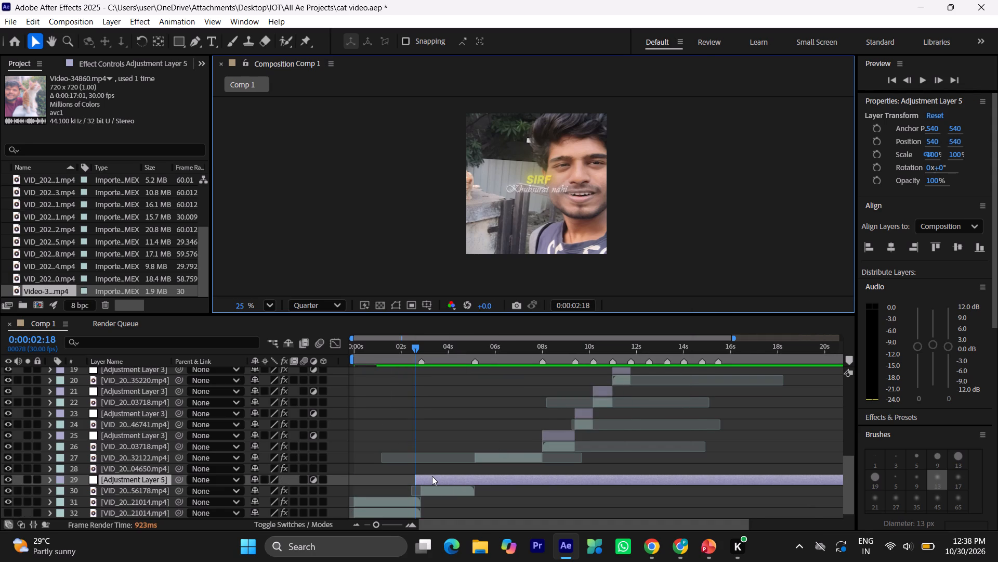
click(429, 352)
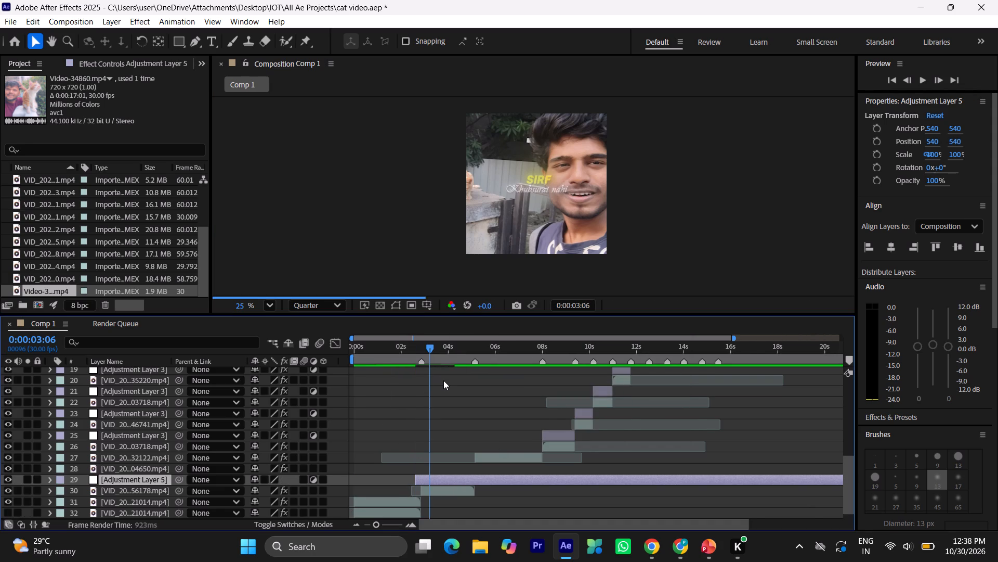
key(alt+bracketright)
Tighten the new adjustment layer around the cut so it runs from 0:00:02:18 to about 0:00:03:01, and save the project.
alt+scroll(396, 450, up, 4)
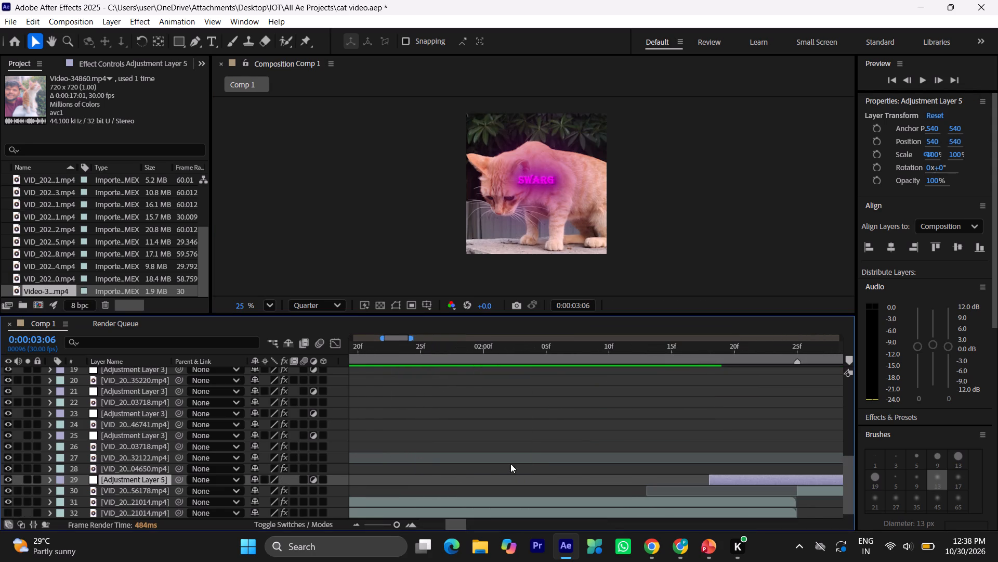
scroll(516, 465, down, 2)
key(space)
key(space)
key(space)
key(space)
key(space)
key(space)
key(space)
key(space)
key(space)
key(space)
drag(631, 458, 383, 464)
alt+scroll(489, 467, down, 1)
drag(521, 477, 507, 482)
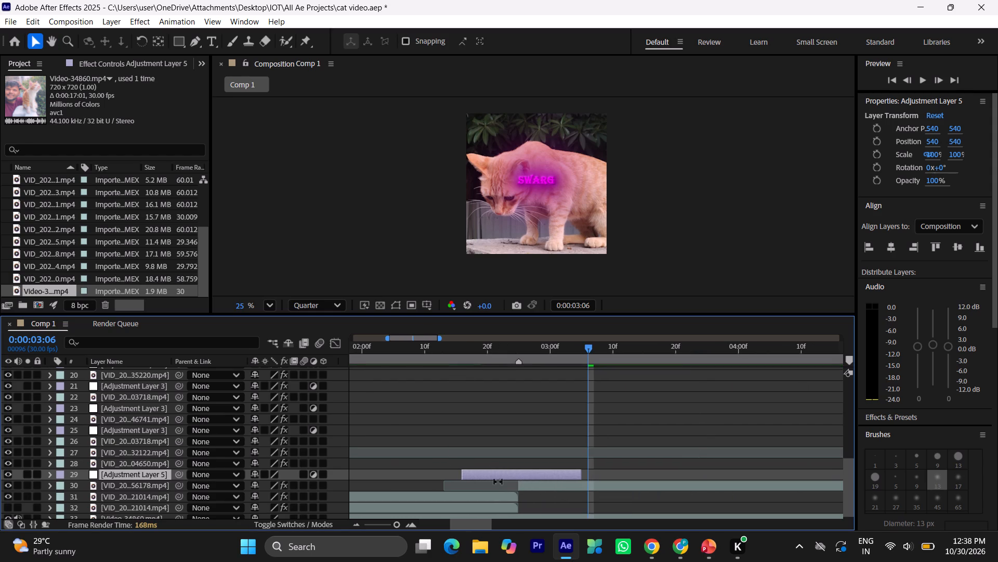
alt+drag(582, 474, 559, 483)
alt+drag(461, 473, 477, 474)
click(523, 476)
key(i)
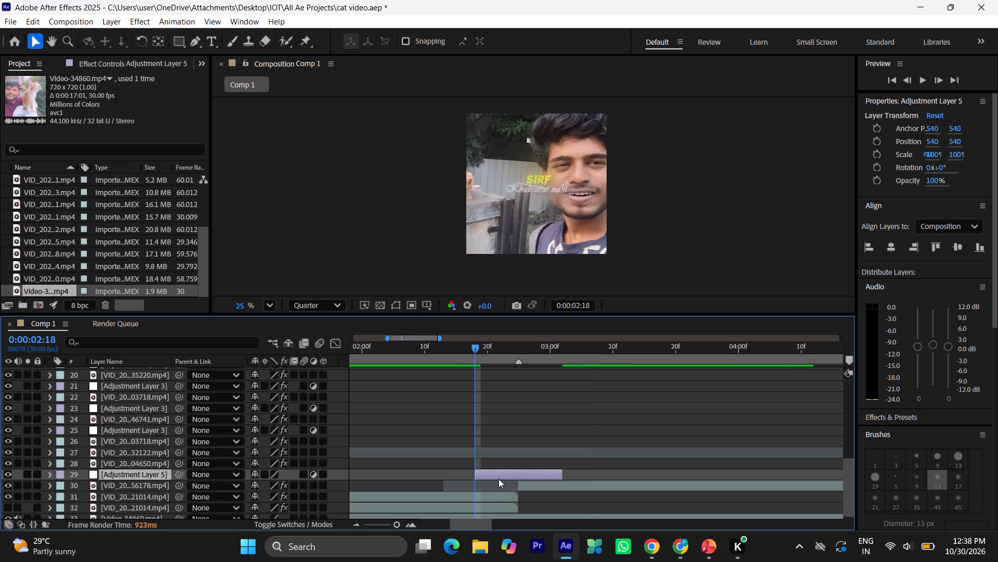
key(ctrl+s)
Search the effects for Gaussian Blur and apply it to the new adjustment layer.
key(ctrl+space)
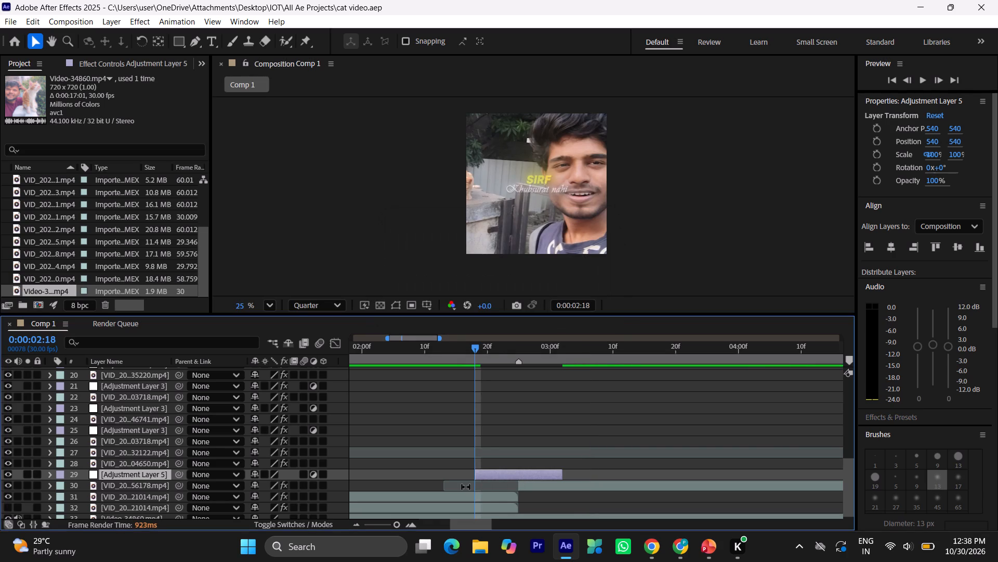
key(ctrl+space)
text(blur)
key(BackSpace)
key(BackSpace)
key(BackSpace)
key(BackSpace)
key(BackSpace)
key(BackSpace)
key(BackSpace)
key(BackSpace)
key(BackSpace)
key(BackSpace)
key(BackSpace)
key(BackSpace)
key(BackSpace)
key(BackSpace)
key(BackSpace)
key(BackSpace)
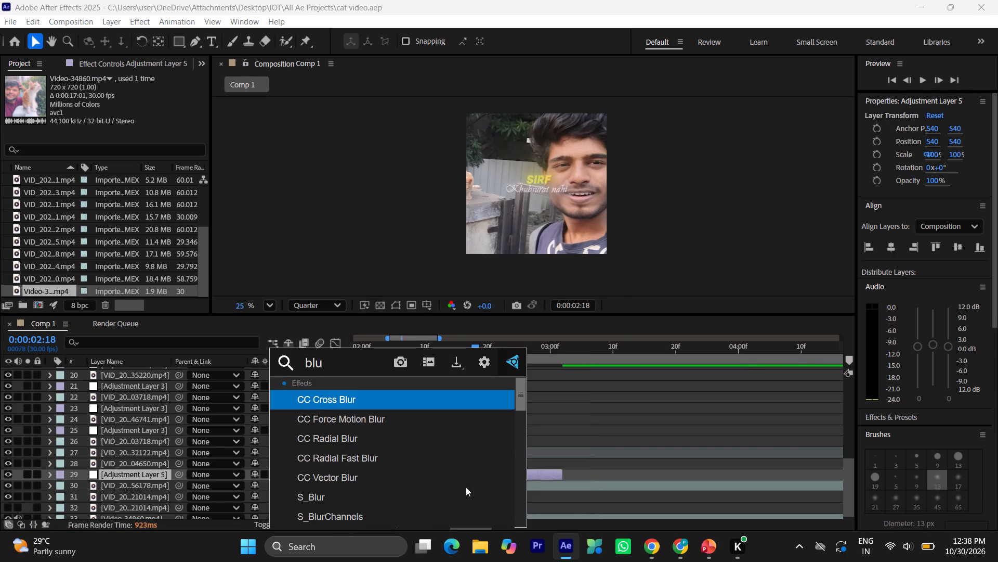
text(gaus)
key(Down)
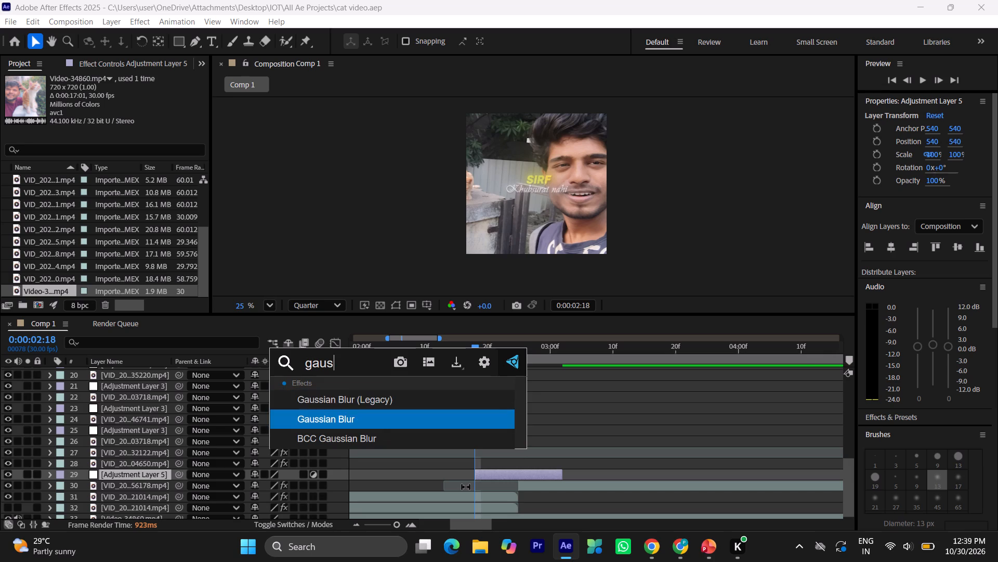
key(Return)
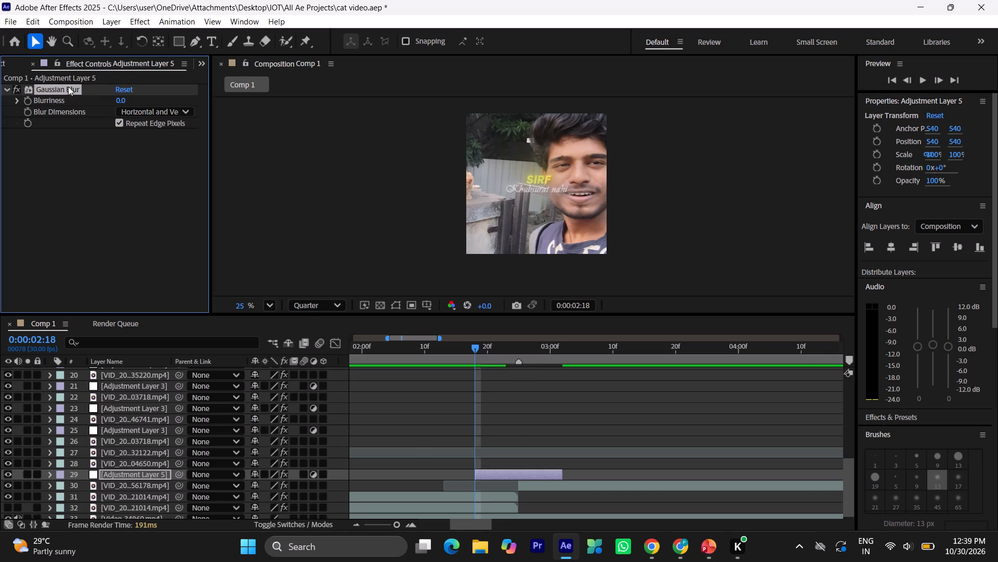
Keyframe the adjustment layer's Gaussian Blur Blurriness at 0 at both 0:00:02:18 and 0:00:03:01.
click(30, 103)
key(o)
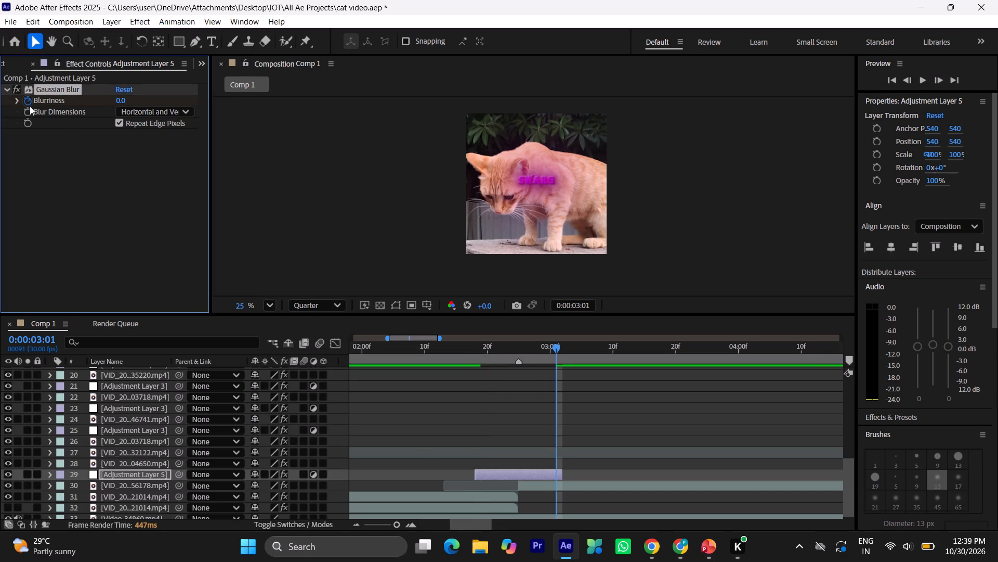
key(u)
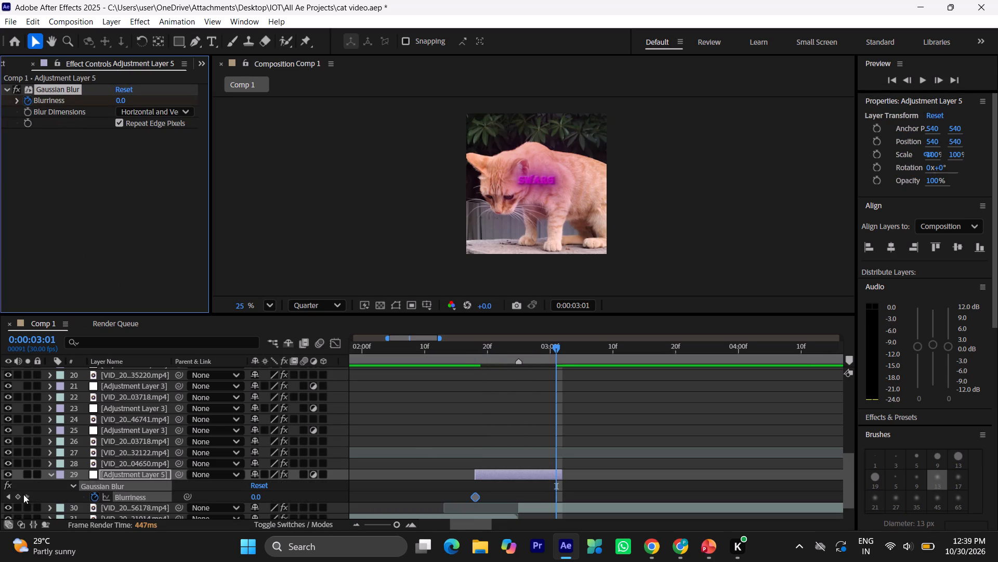
click(16, 498)
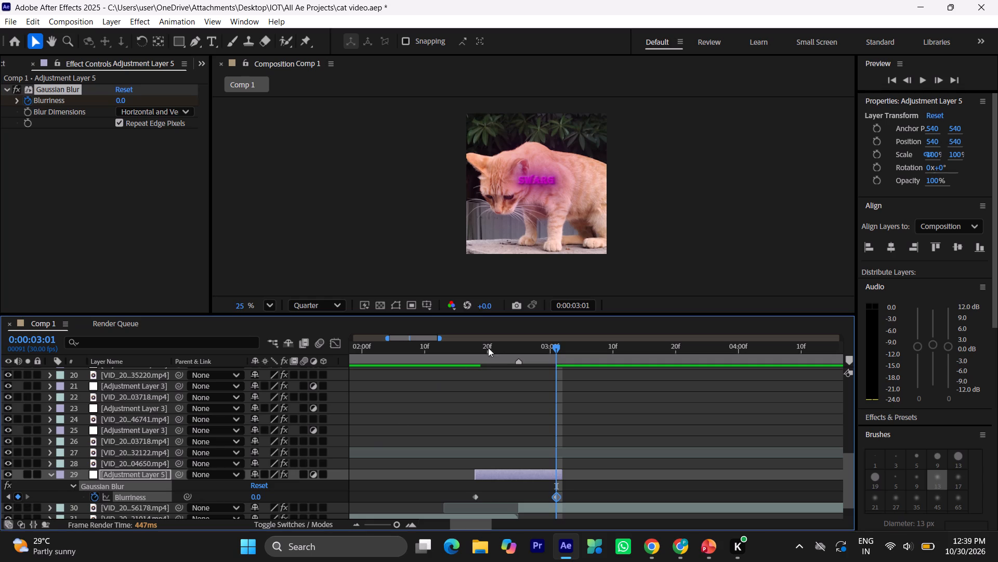
Set the Gaussian Blur Blurriness to 38.8 on the cut at 0:00:02:25.
drag(517, 347, 518, 352)
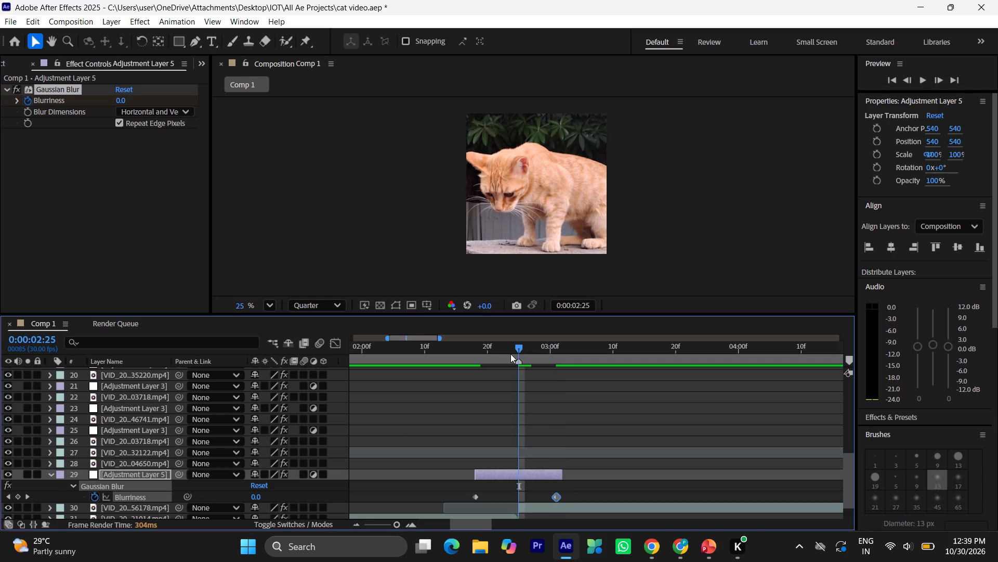
drag(120, 101, 142, 107)
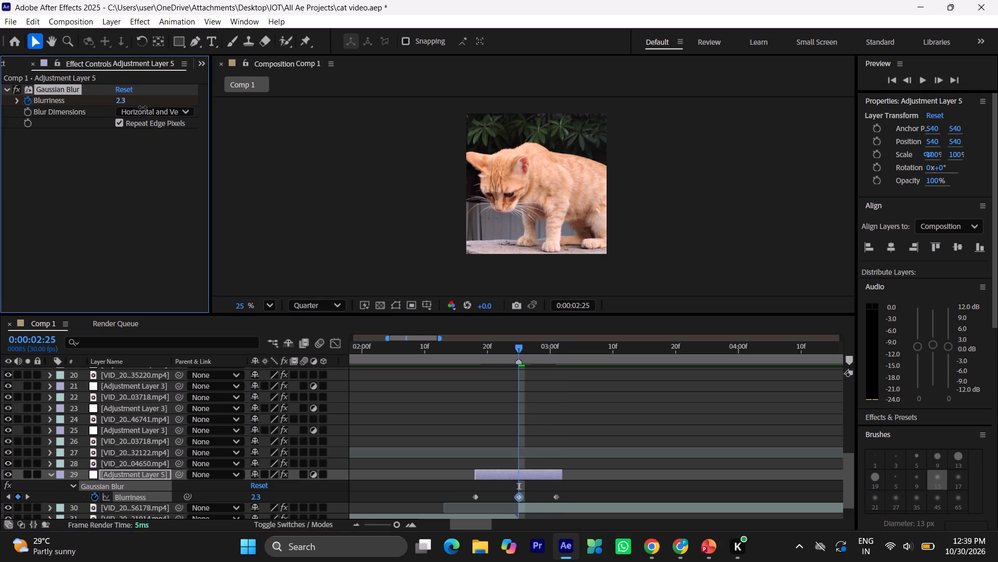
drag(142, 107, 187, 114)
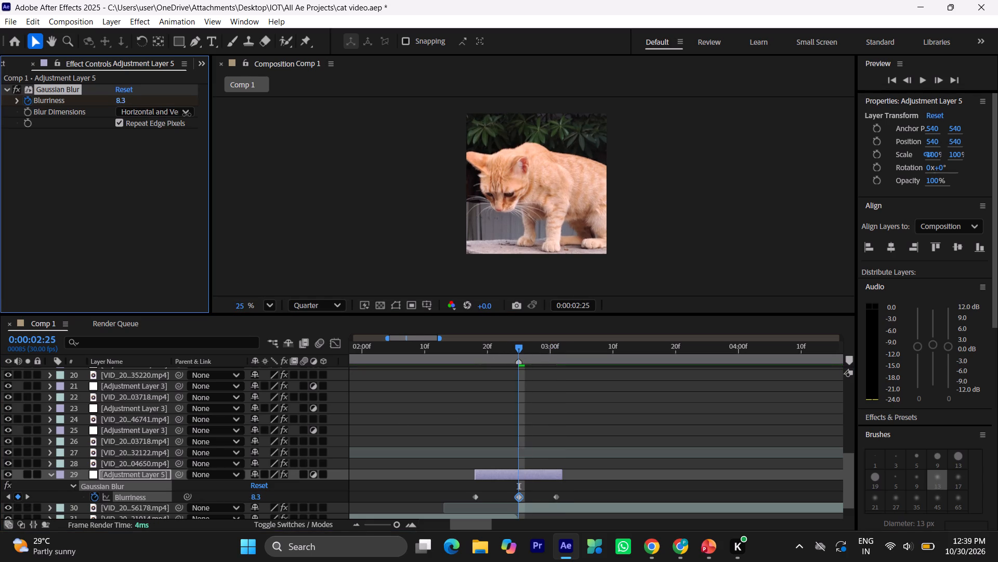
drag(187, 114, 415, 116)
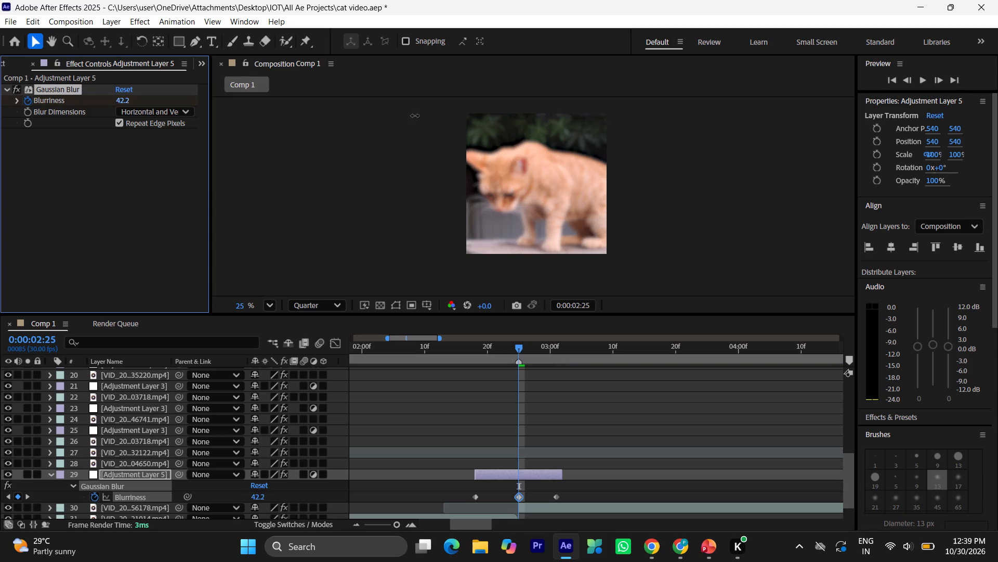
drag(415, 116, 397, 127)
Apply Easy Ease to all three Blurriness keyframes.
drag(565, 493, 524, 516)
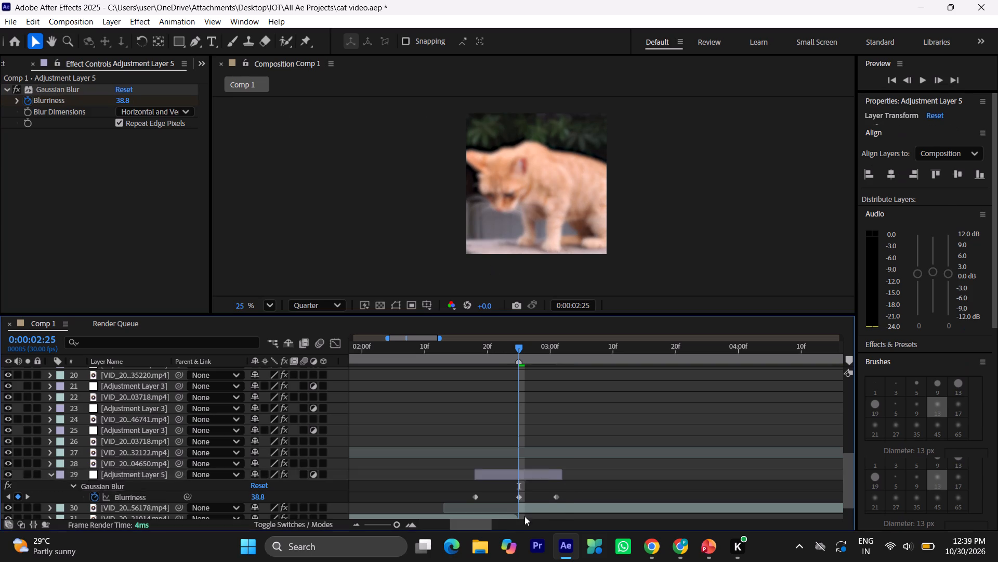
drag(524, 516, 466, 510)
key(F9)
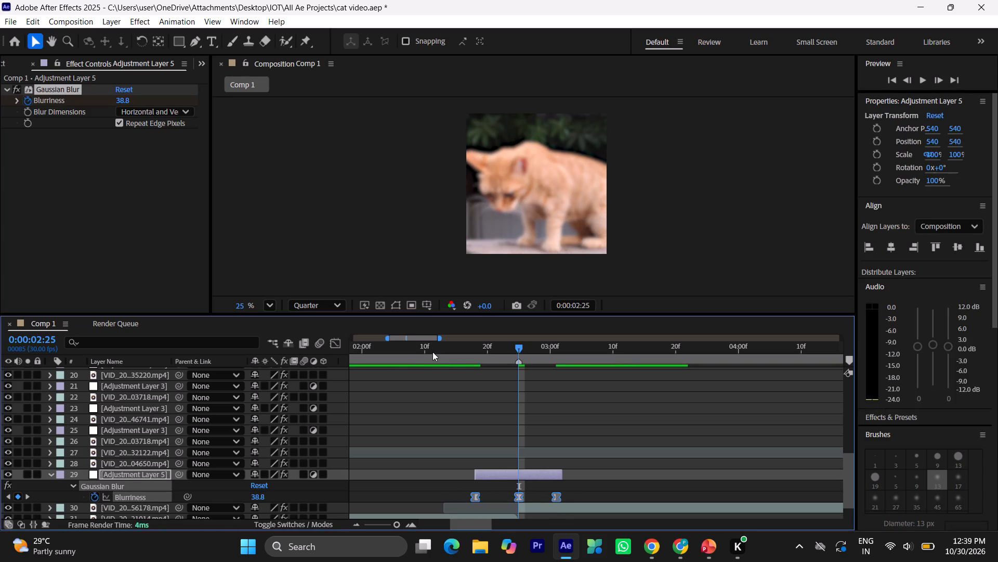
Play back the cut from 0:00:02:11 and again from 0:00:02:01 to check the blur transition.
click(432, 352)
key(space)
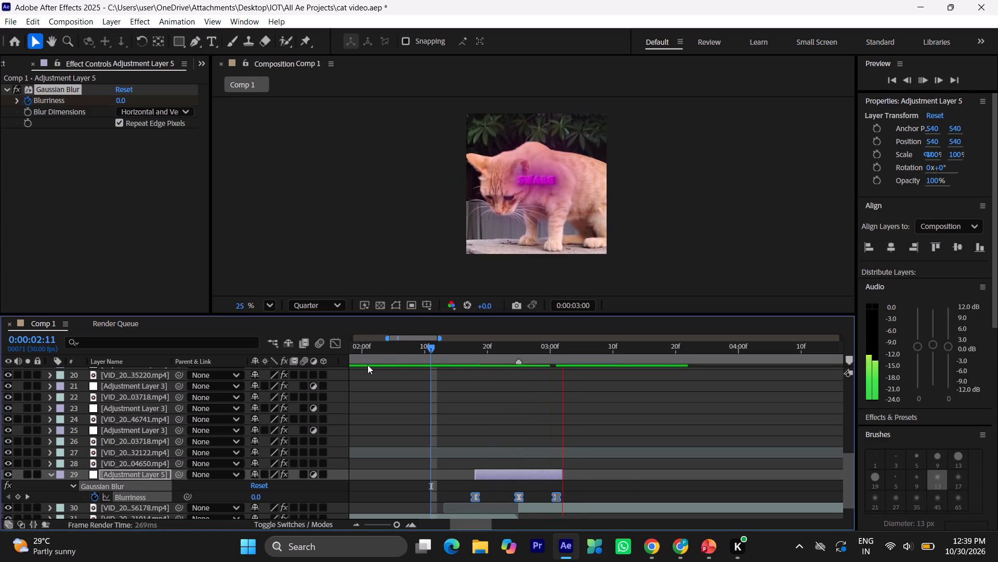
key(space)
click(367, 343)
key(space)
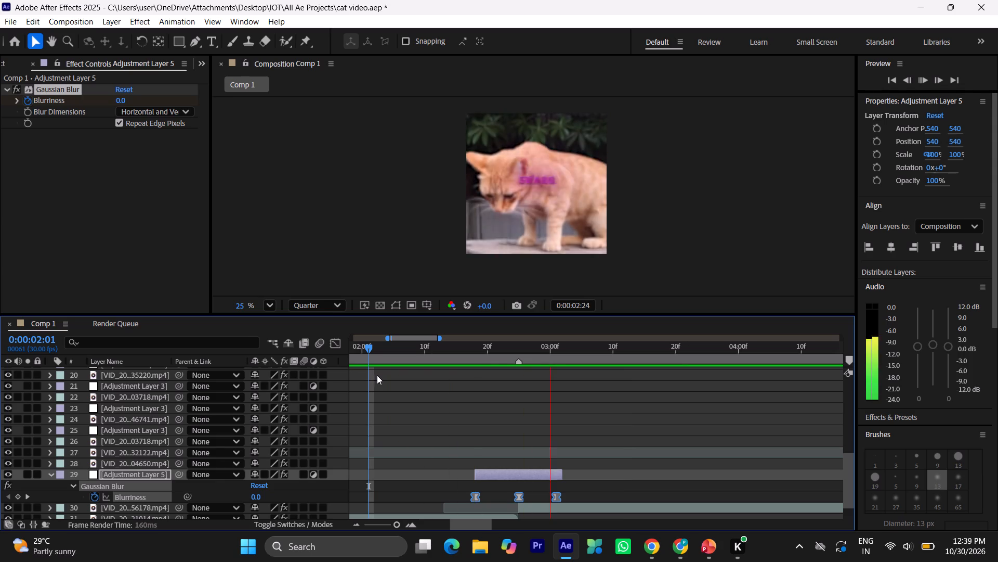
key(space)
alt+scroll(415, 400, down, 2)
alt+scroll(418, 469, up, 2)
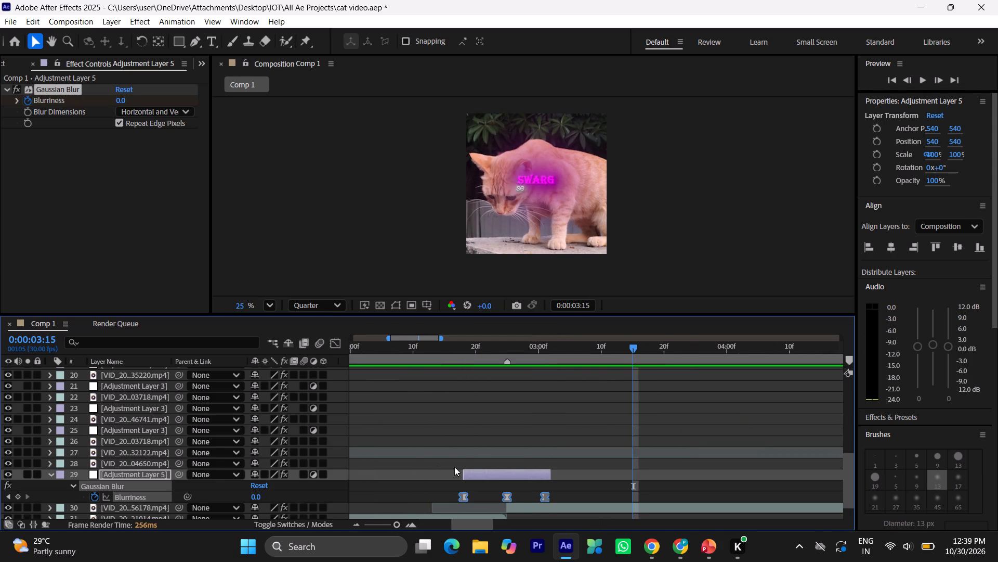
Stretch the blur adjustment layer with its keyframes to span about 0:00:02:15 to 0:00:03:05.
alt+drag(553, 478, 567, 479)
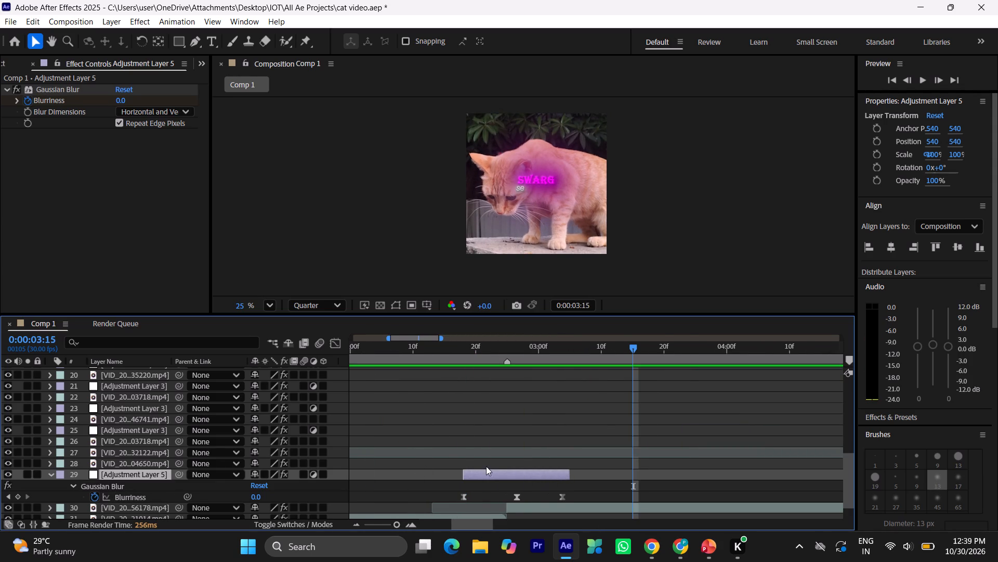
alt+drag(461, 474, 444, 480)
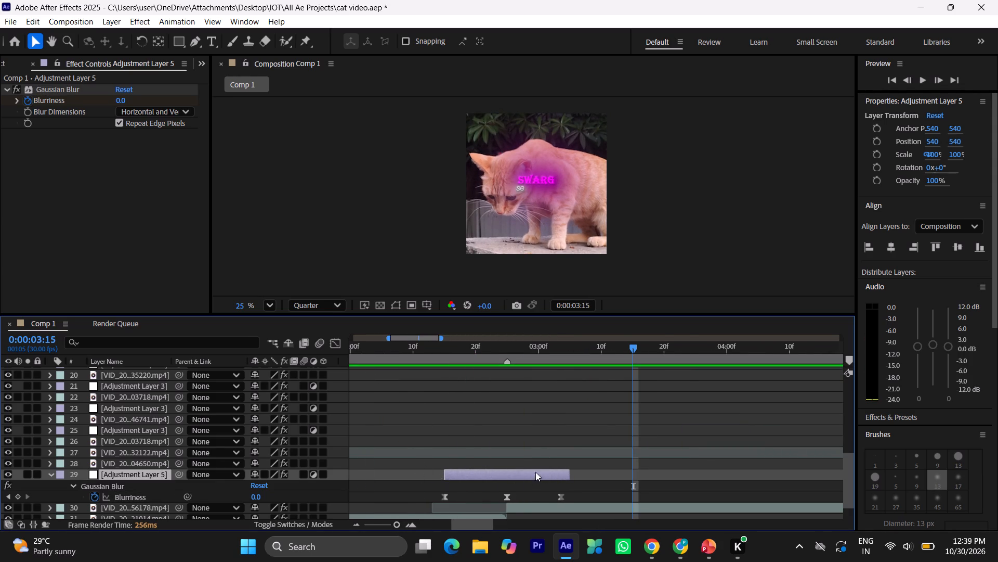
Play back from 0:00:01:21 and again from 0:00:01:06 to review the length of the blur transition.
alt+scroll(481, 482, up, 3)
alt+scroll(485, 472, down, 6)
click(411, 360)
key(space)
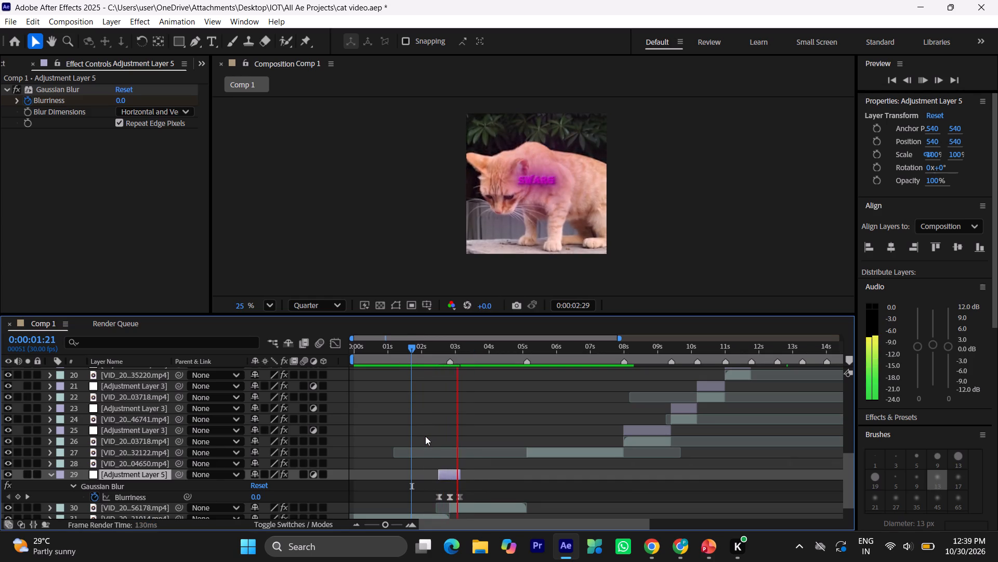
key(space)
click(395, 352)
key(space)
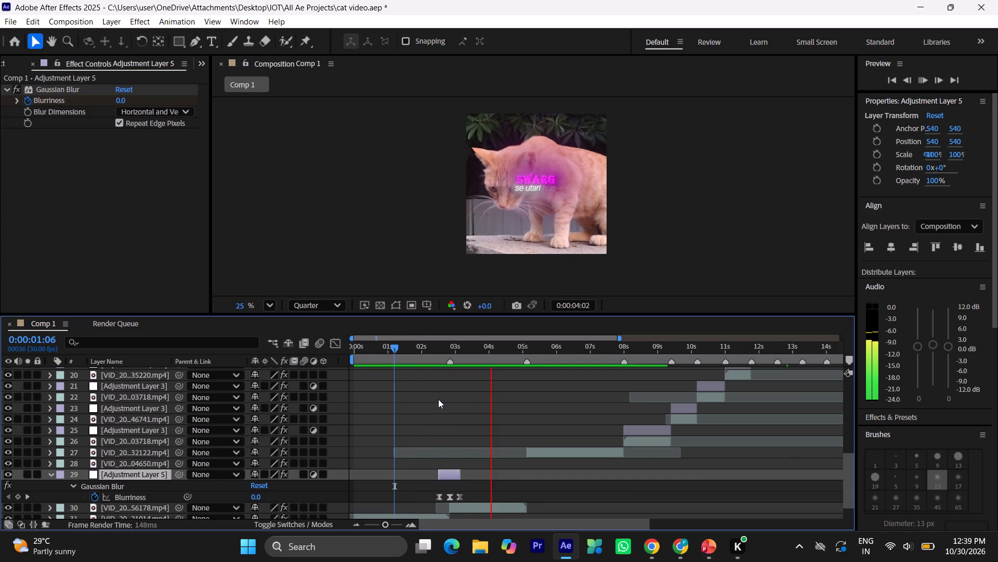
alt+scroll(434, 439, up, 2)
key(space)
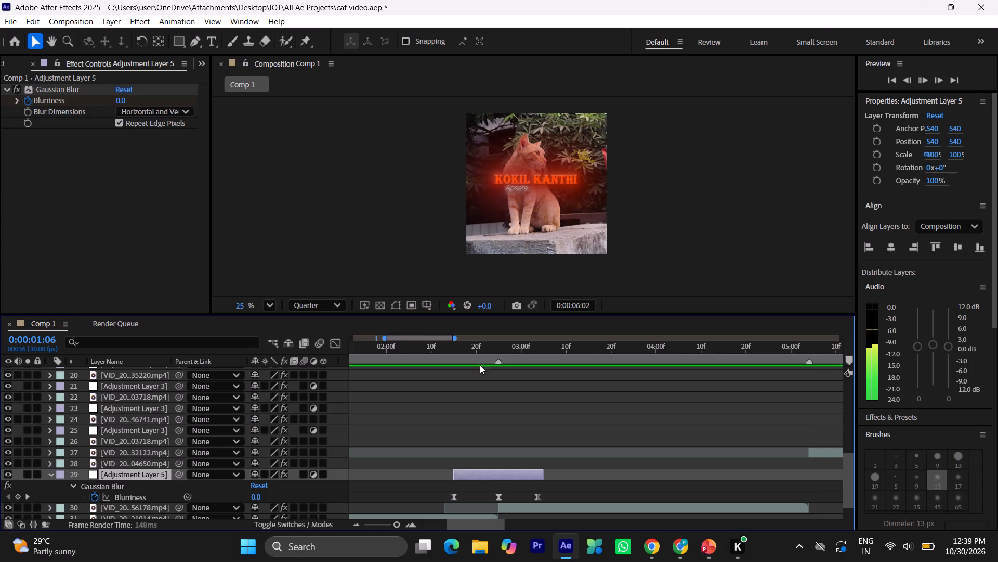
Stretch the blur adjustment layer with its keyframes to span about 0:00:02:06 to 0:00:03:14, and save the project.
click(485, 355)
key(space)
key(space)
key(space)
key(space)
key(space)
key(space)
key(space)
key(space)
key(space)
drag(424, 449, 693, 440)
click(402, 468)
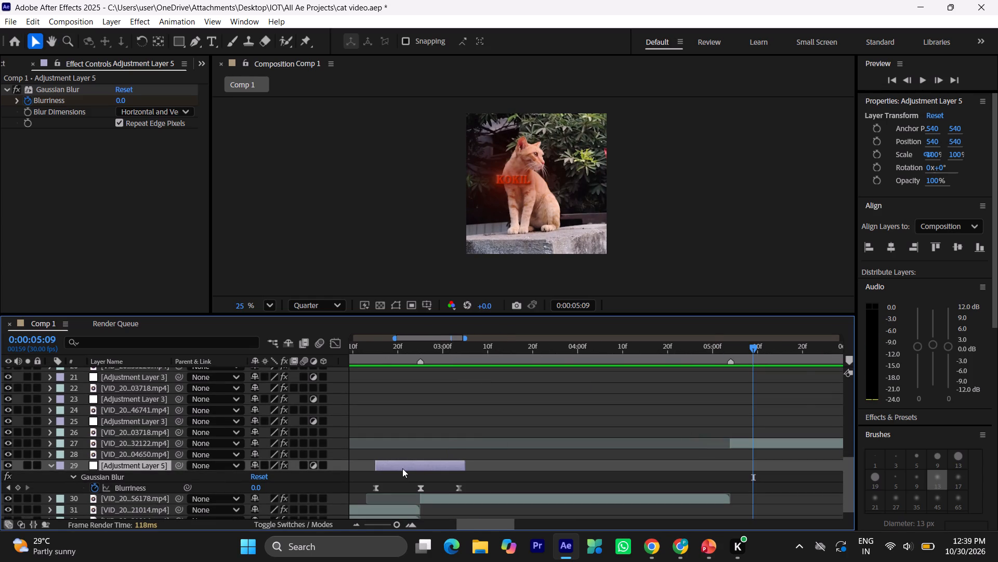
key(space)
key(space)
key(space)
key(space)
key(space)
key(space)
key(space)
key(space)
key(space)
key(space)
key(space)
key(space)
key(space)
key(space)
key(space)
key(space)
key(space)
key(space)
key(space)
key(space)
drag(400, 436, 501, 444)
scroll(508, 459, down, 1)
alt+drag(477, 448, 437, 454)
alt+drag(564, 449, 583, 449)
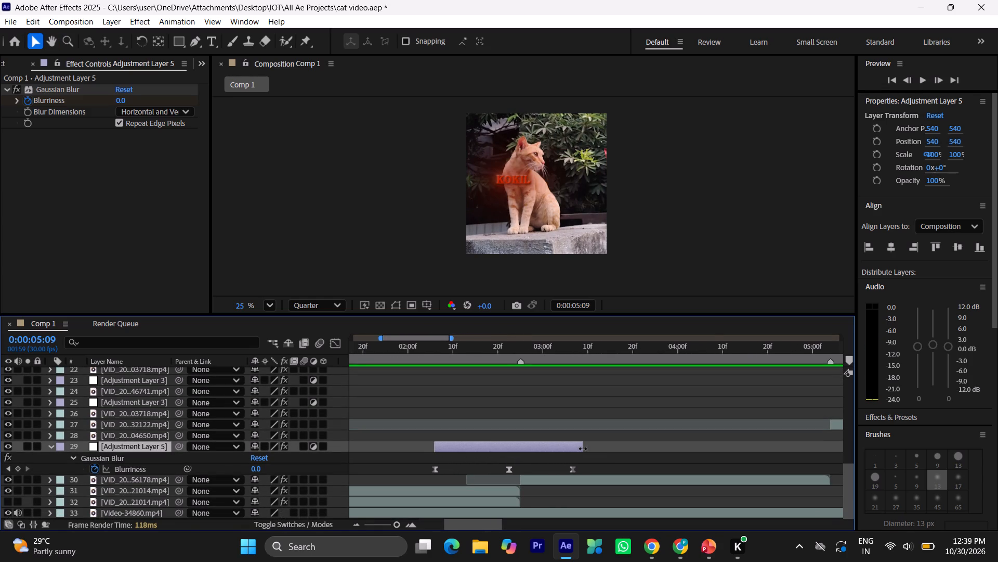
alt+drag(583, 449, 602, 447)
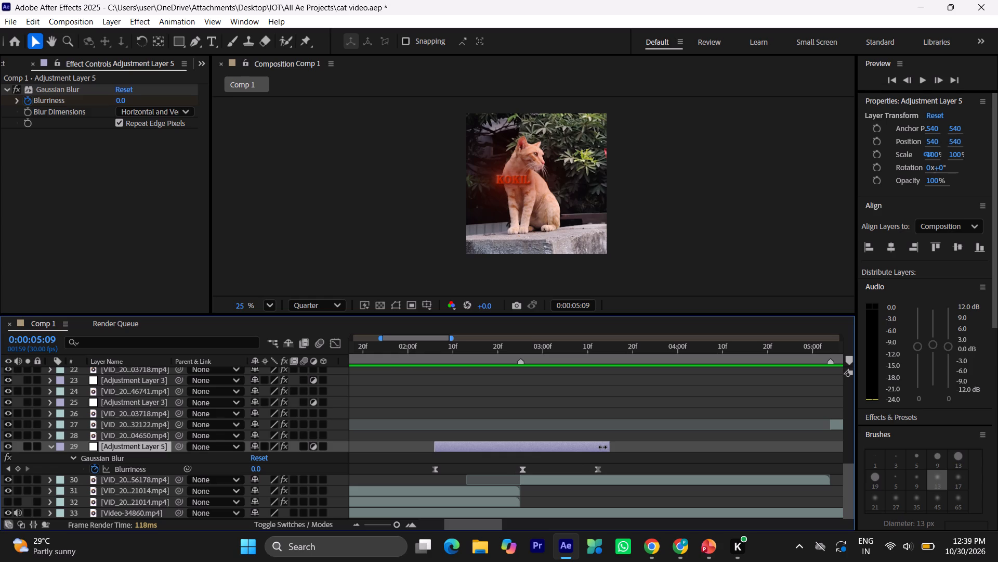
alt+drag(602, 447, 600, 449)
alt+scroll(540, 462, up, 3)
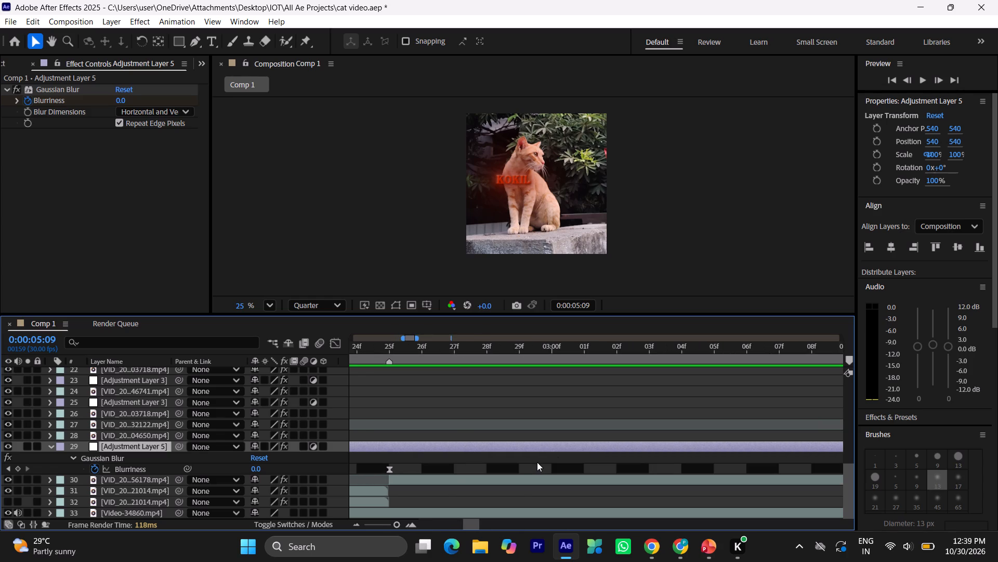
alt+scroll(537, 462, down, 5)
key(ctrl+s)
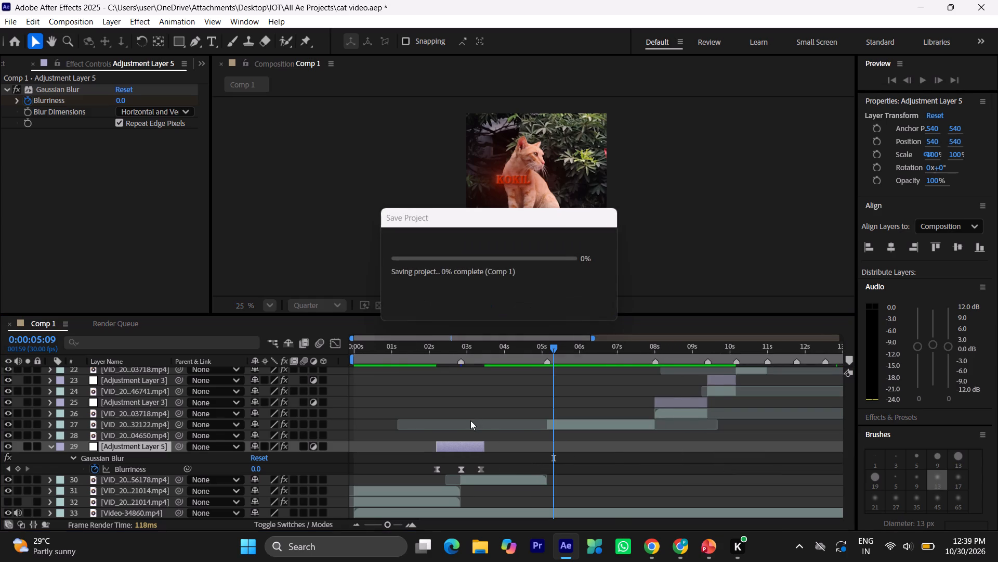
Play the composition from the start to review the blur transition and the following clips, and collapse the adjustment layer's keyframed properties.
alt+scroll(475, 419, down, 2)
click(389, 353)
drag(388, 353, 338, 364)
key(space)
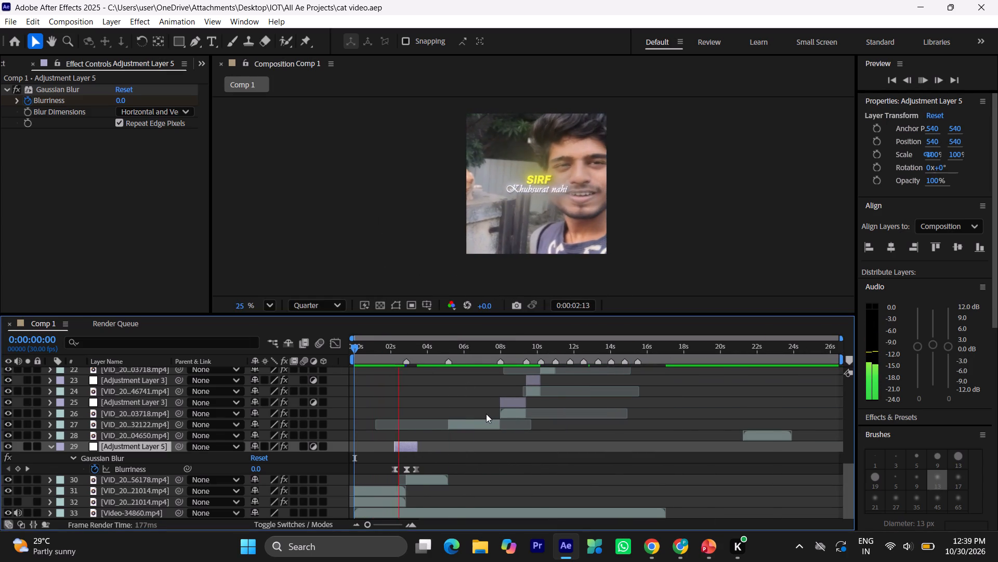
click(368, 353)
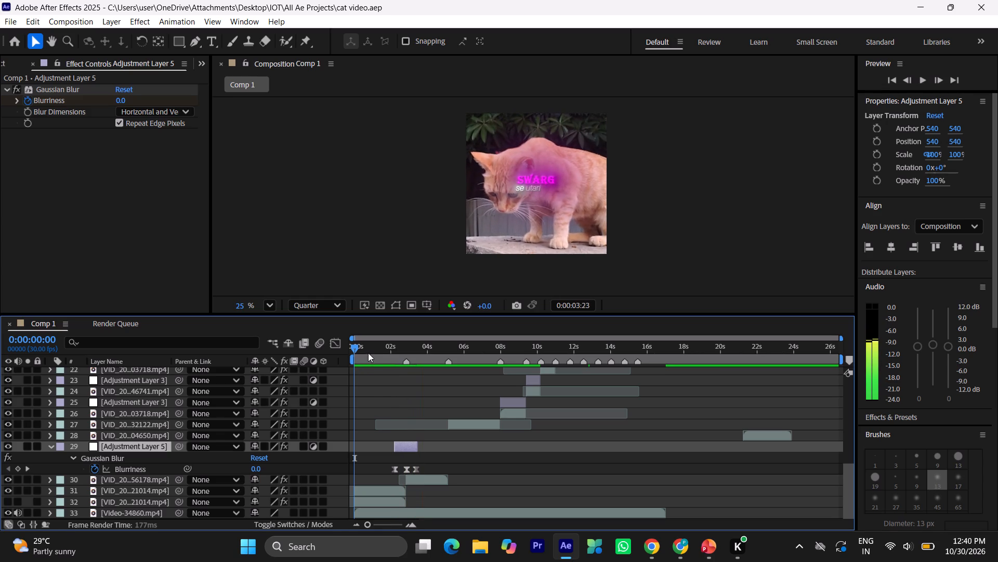
key(space)
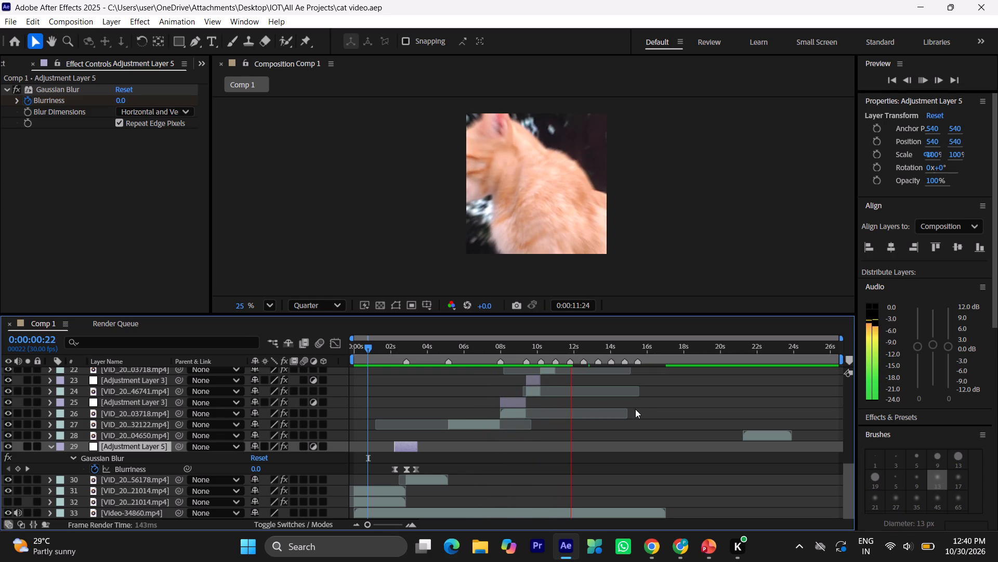
key(space)
key(space)
key(space)
key(space)
key(space)
key(space)
key(space)
key(space)
key(space)
key(space)
key(space)
key(space)
key(space)
key(space)
key(space)
key(space)
key(space)
drag(635, 408, 566, 415)
key(u)
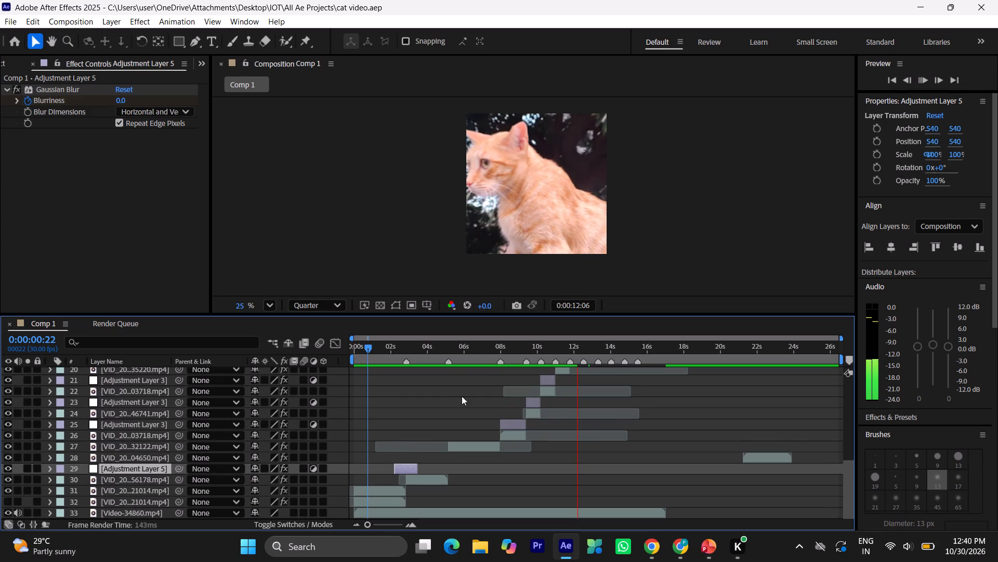
Replay the composition from 0:00:08:28 to its closing section, and again from 0:00:03:22, to review the clip transitions.
click(518, 347)
key(space)
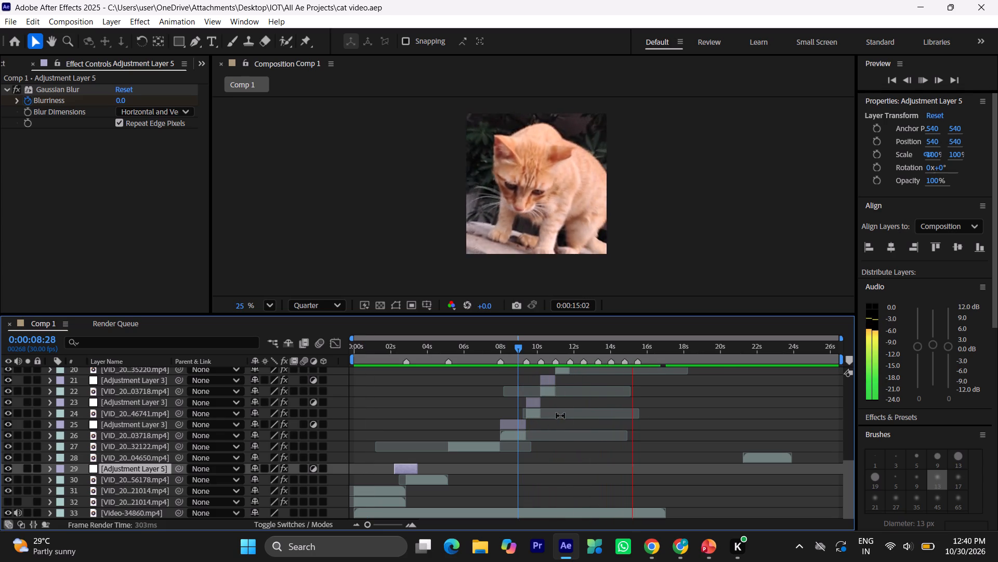
click(484, 344)
drag(484, 344, 443, 356)
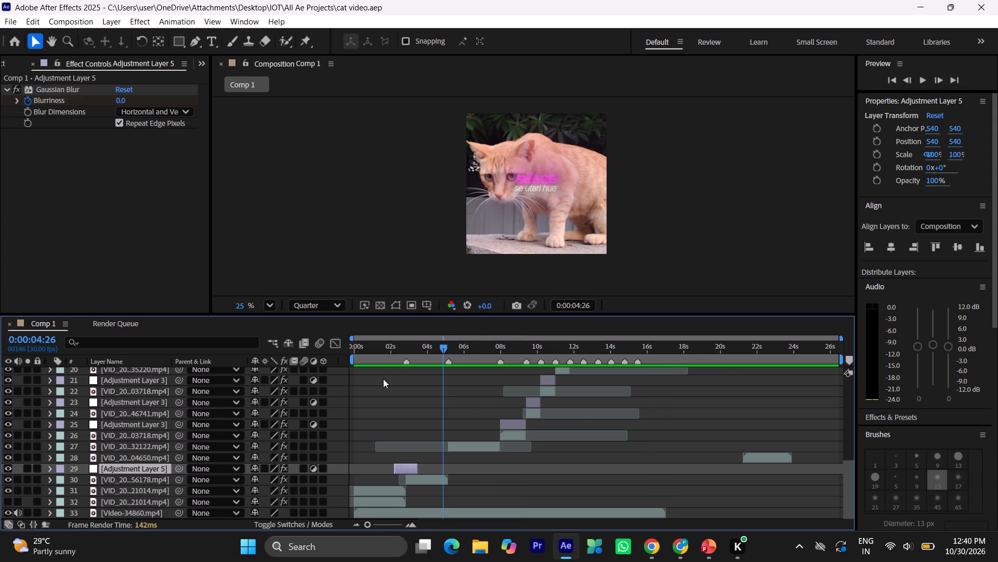
click(415, 357)
drag(416, 351, 423, 356)
key(space)
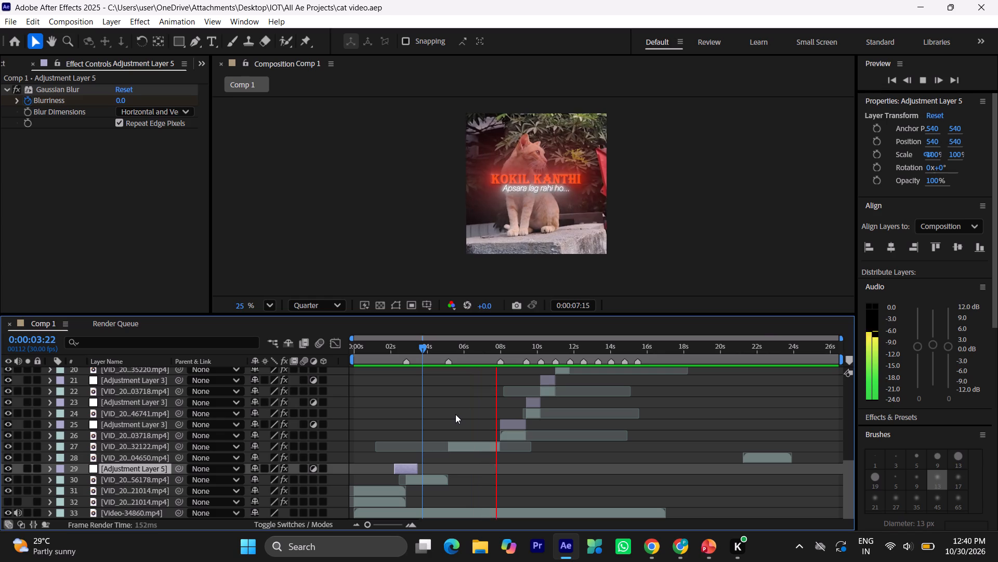
key(space)
scroll(406, 401, down, 6)
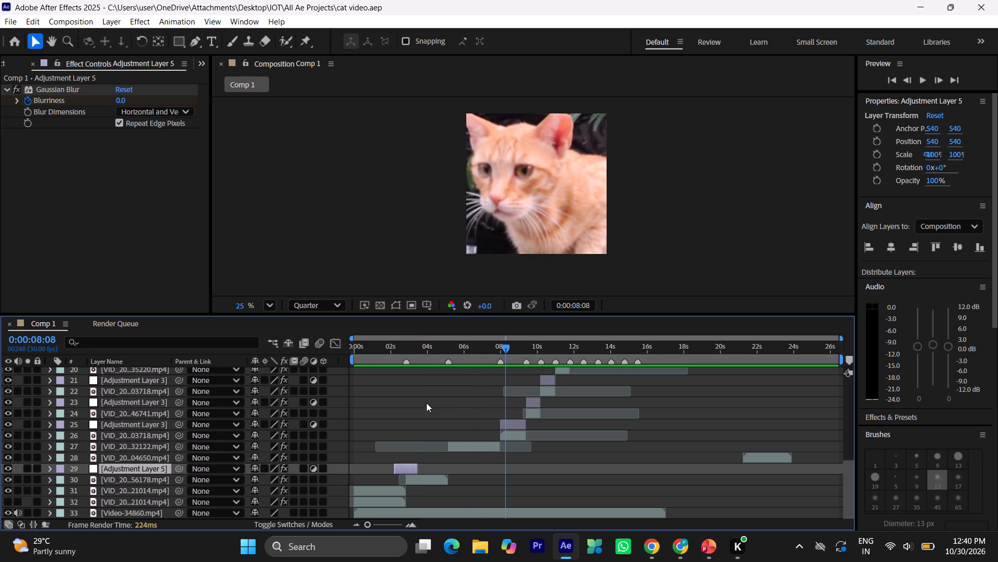
scroll(426, 403, down, 11)
Open the reference footage Video-34860.mp4 in its own viewer and play its opening sections to compare the transitions.
click(13, 61)
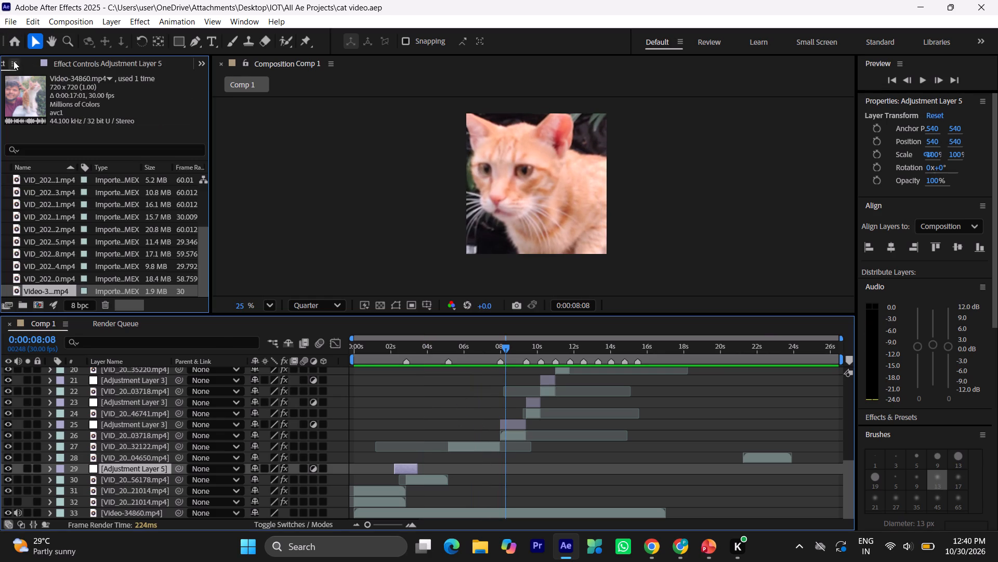
scroll(74, 187, down, 4)
double_click(56, 291)
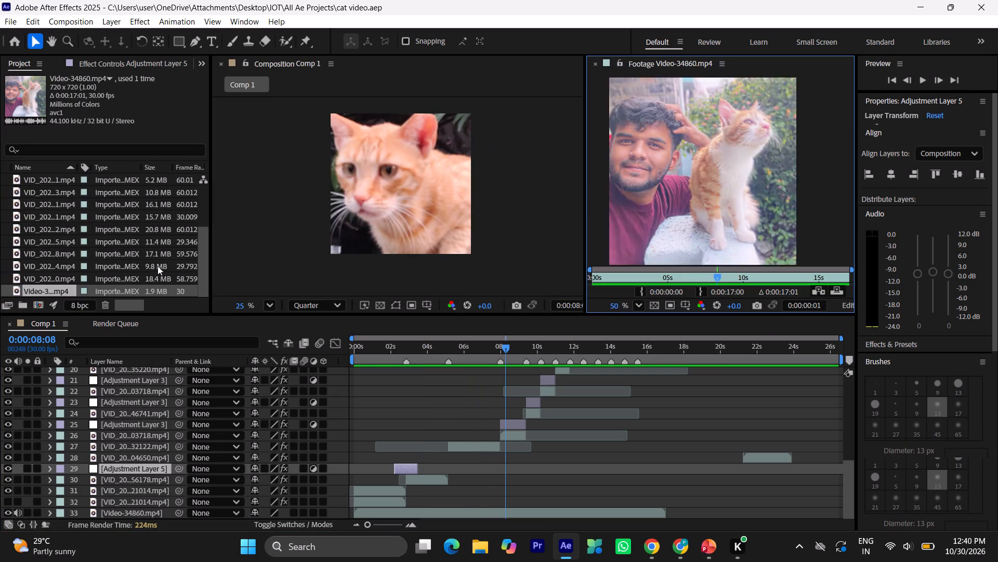
key(space)
click(634, 280)
key(space)
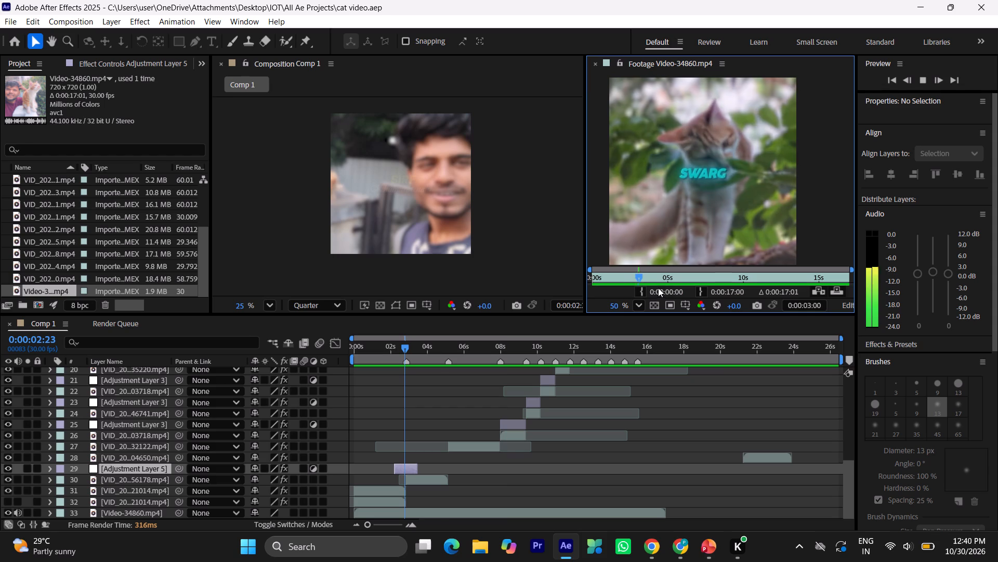
click(663, 283)
key(space)
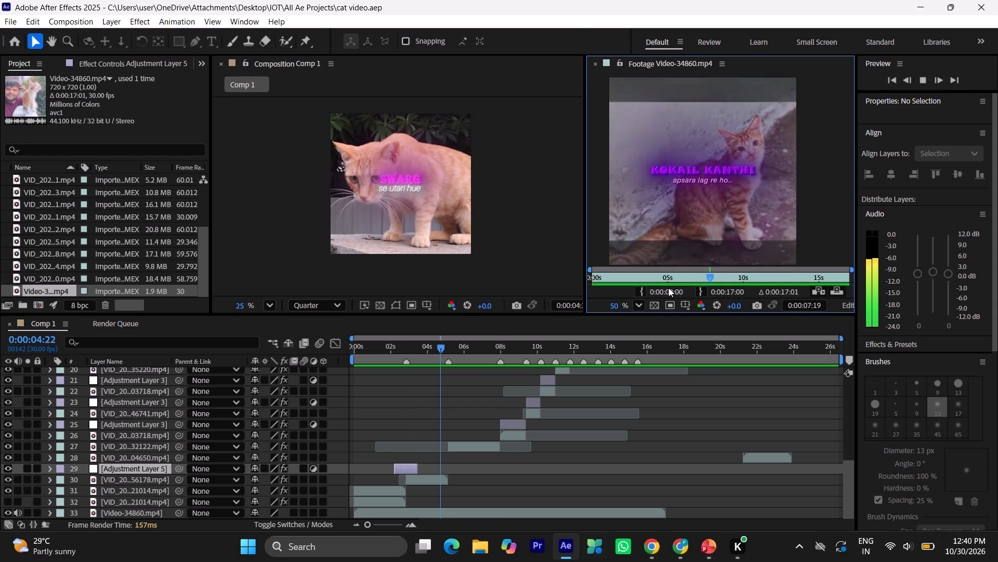
Play the reference footage Video-34860.mp4 from about 0:00:07:19 to 0:00:08:21 and compare it with the composition around 0:00:07:01.
key(space)
click(596, 61)
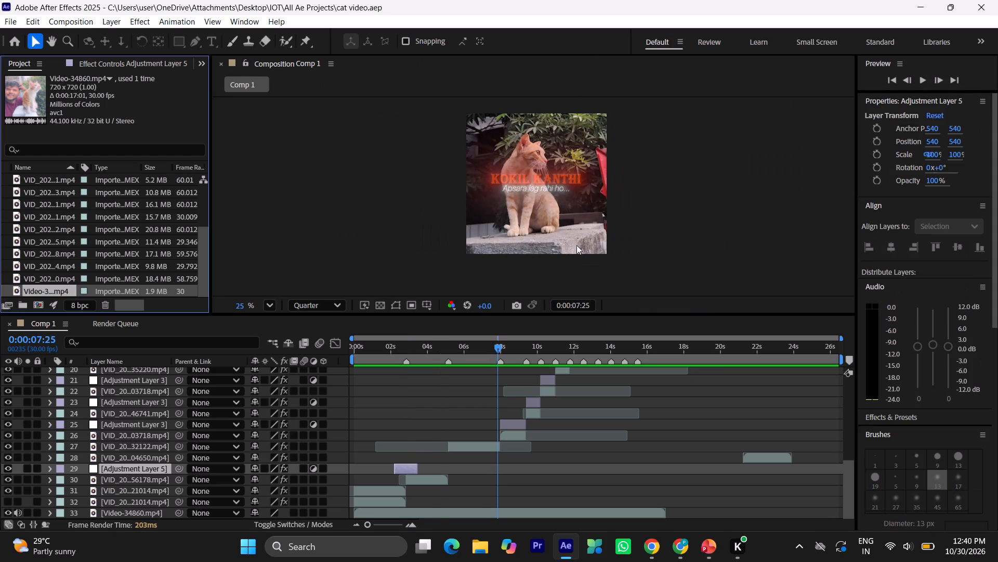
double_click(51, 291)
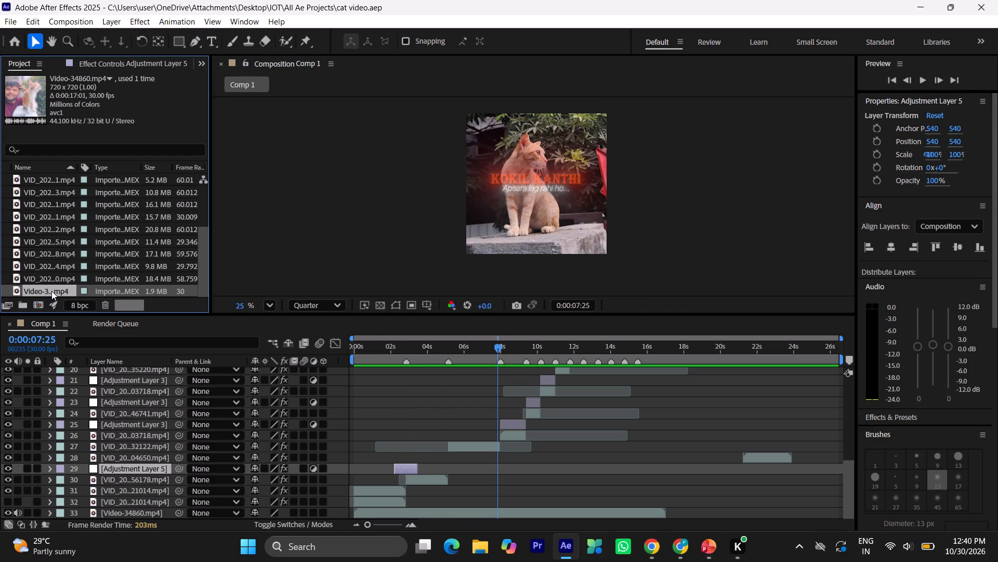
key(space)
key(space)
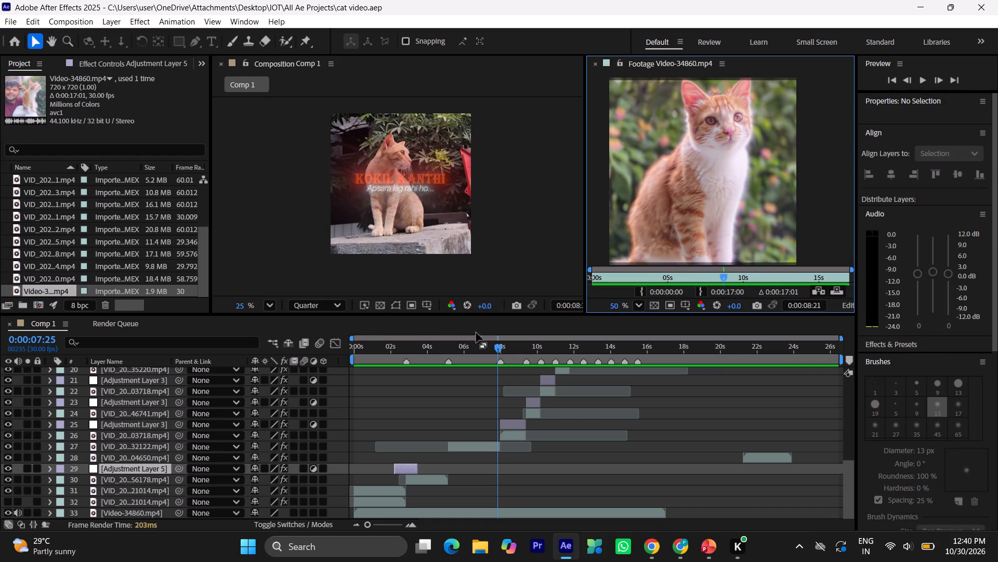
click(594, 65)
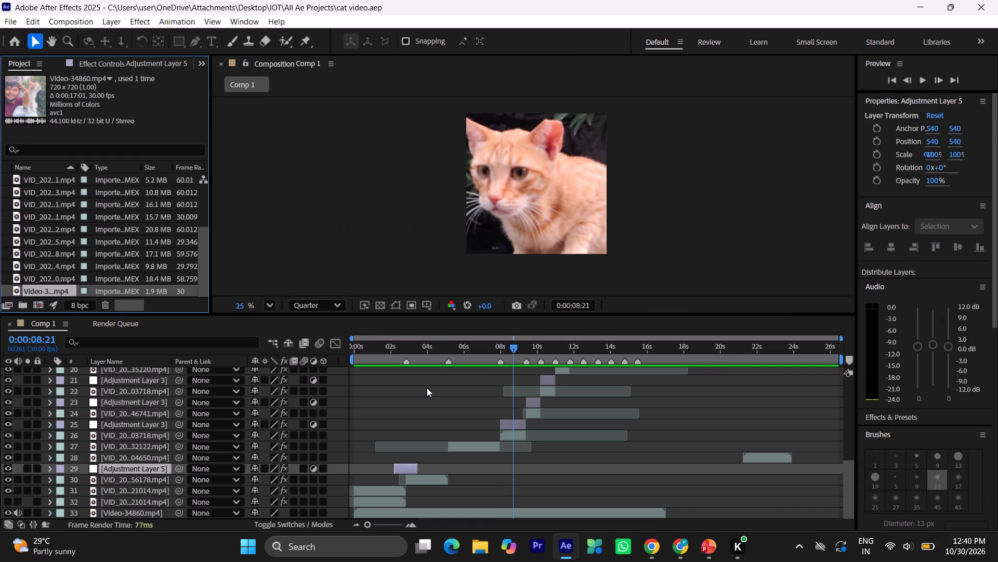
click(480, 355)
key(space)
key(space)
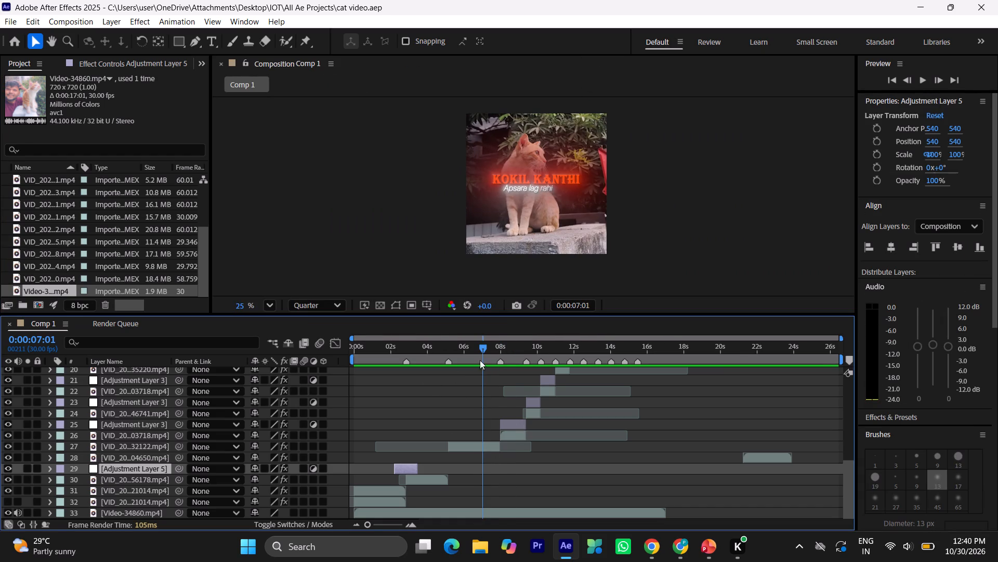
Add a layer marker at 0:00:06:16 on the cat clip that runs behind the KOKIL KANTHI text.
drag(484, 348, 475, 348)
click(476, 446)
key(n)
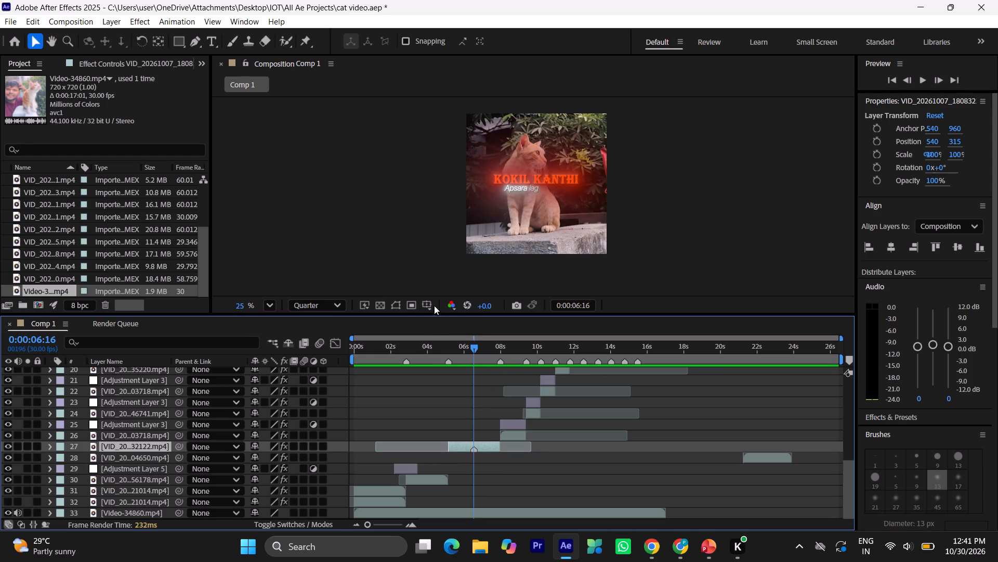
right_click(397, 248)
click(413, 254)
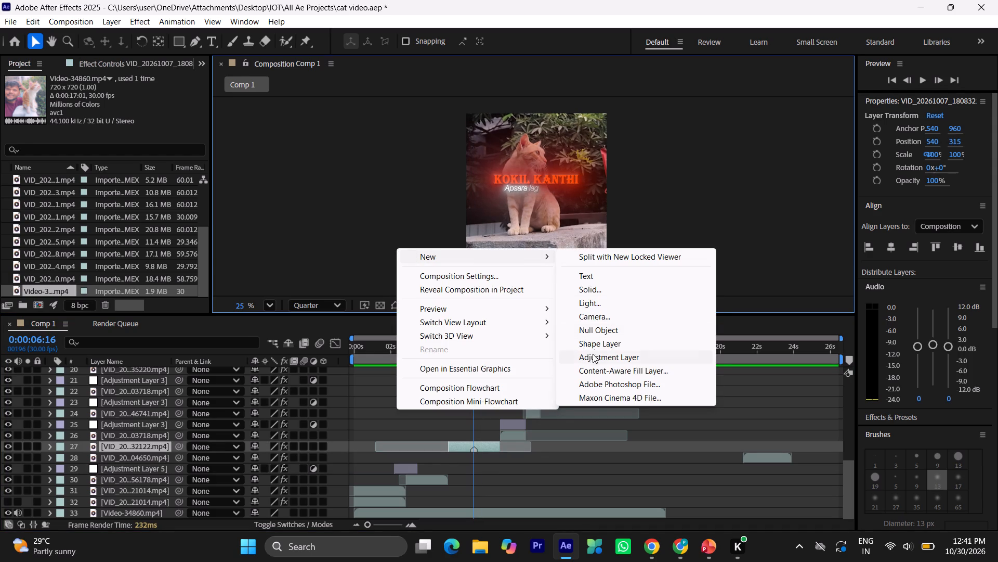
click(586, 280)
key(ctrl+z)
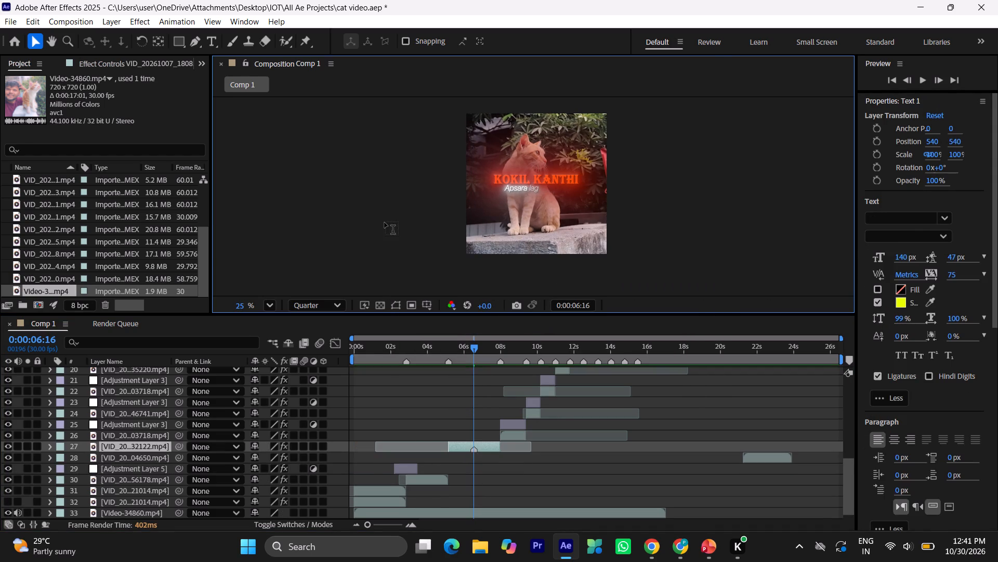
Create a 1080 x 1080 px black solid (000000) directly above the KOKIL KANTHI cat clip and save the project.
right_click(384, 223)
click(421, 228)
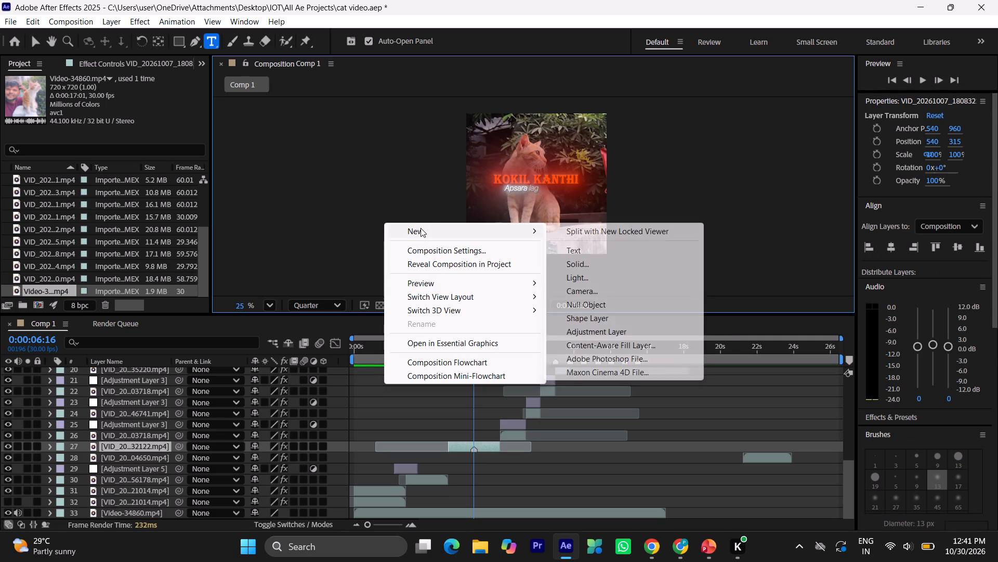
click(585, 270)
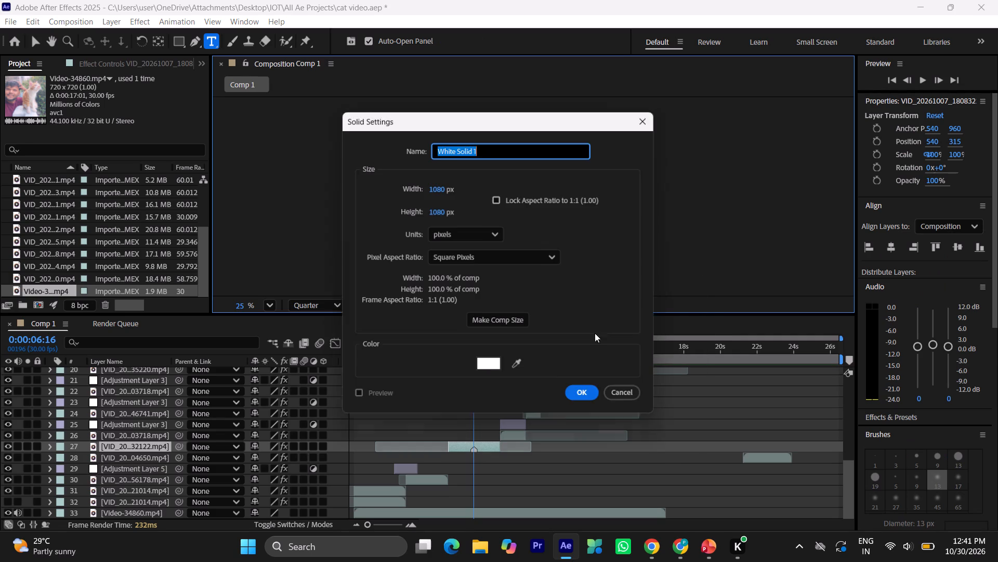
click(492, 364)
drag(422, 271, 109, 494)
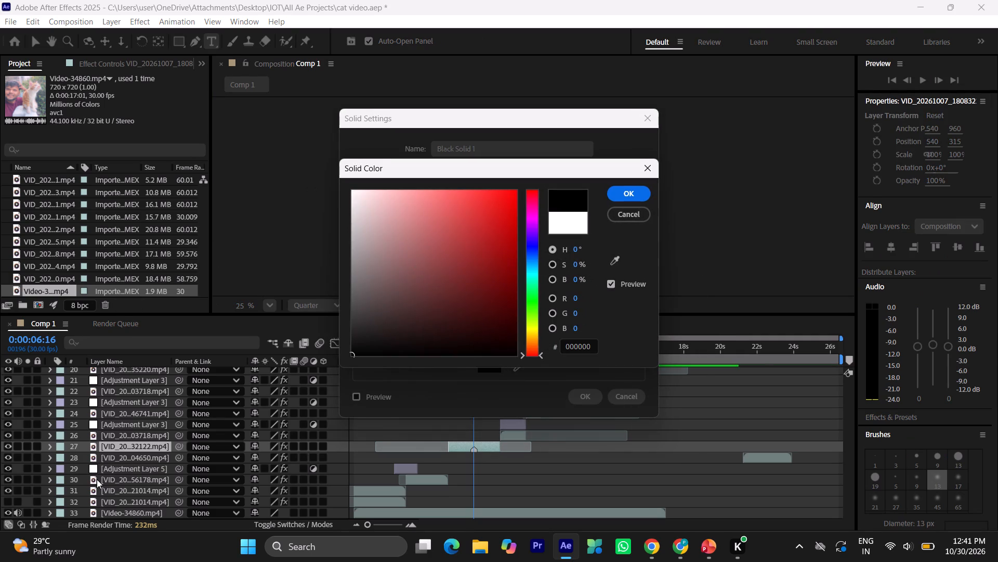
key(Return)
key(Return)
key(ctrl+s)
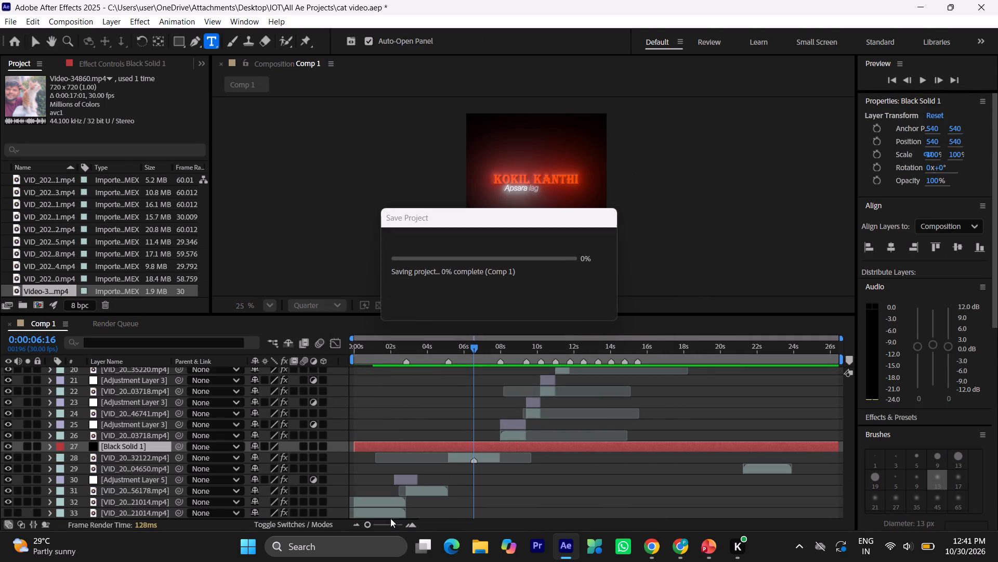
Trim the black solid to span 0:00:06:16 to about 0:00:08:16 and save the project.
key(alt+bracketleft)
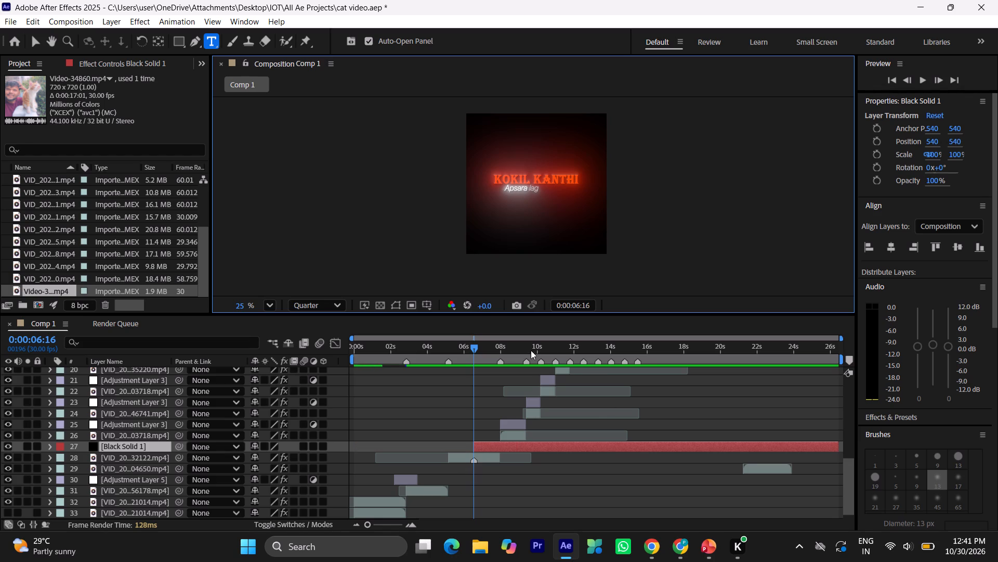
click(508, 351)
key(alt+bracketright)
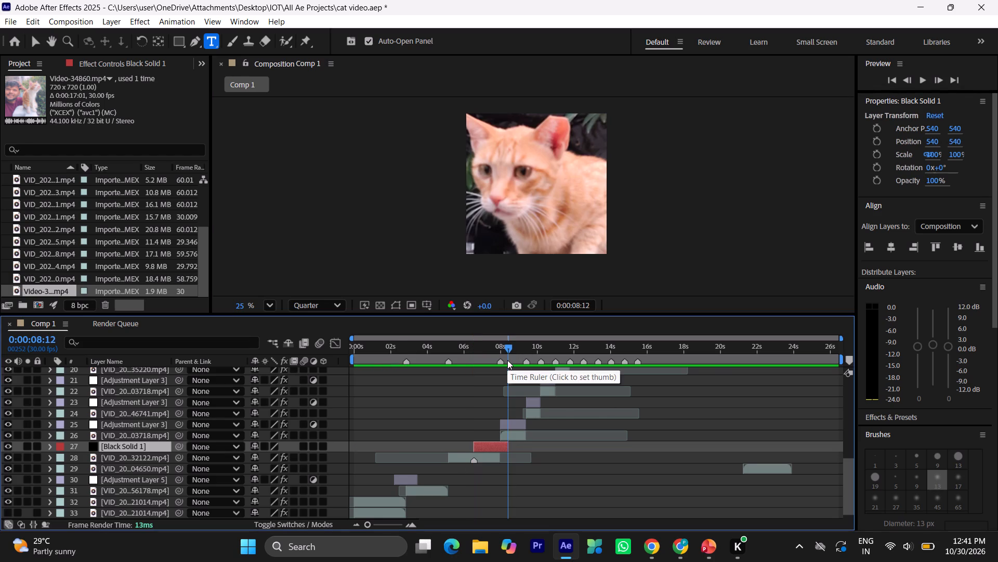
alt+scroll(455, 425, up, 2)
alt+drag(671, 449, 677, 446)
click(548, 350)
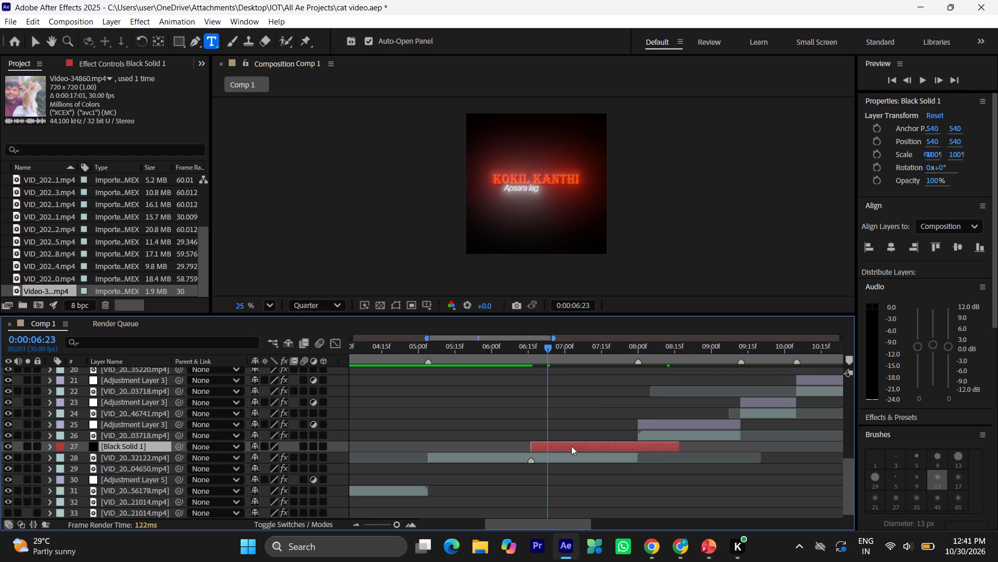
key(ctrl+s)
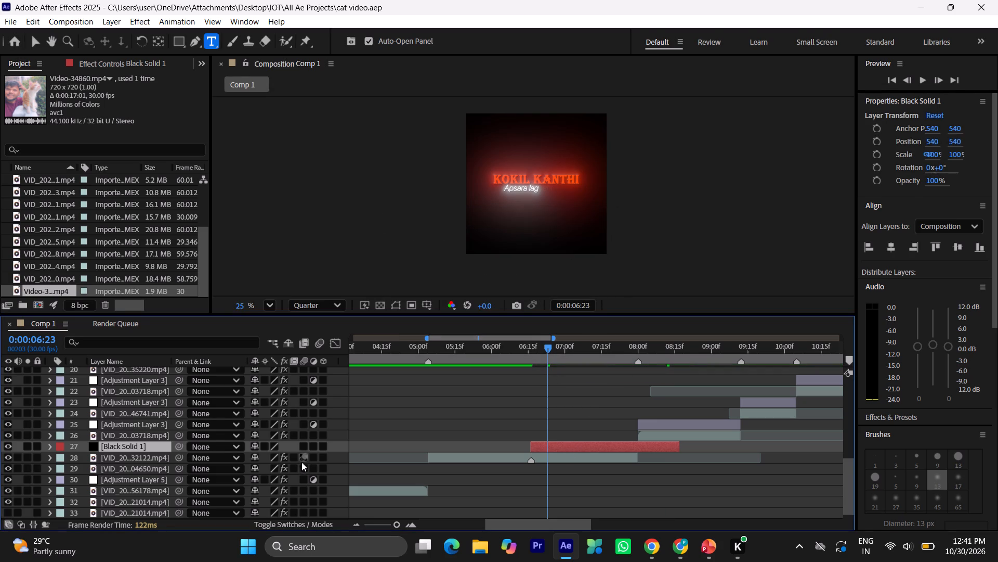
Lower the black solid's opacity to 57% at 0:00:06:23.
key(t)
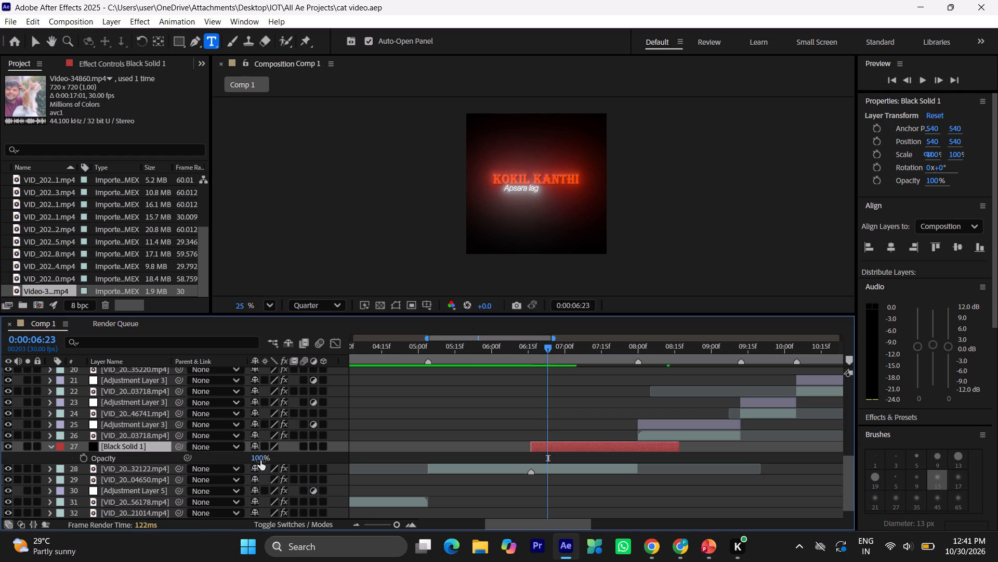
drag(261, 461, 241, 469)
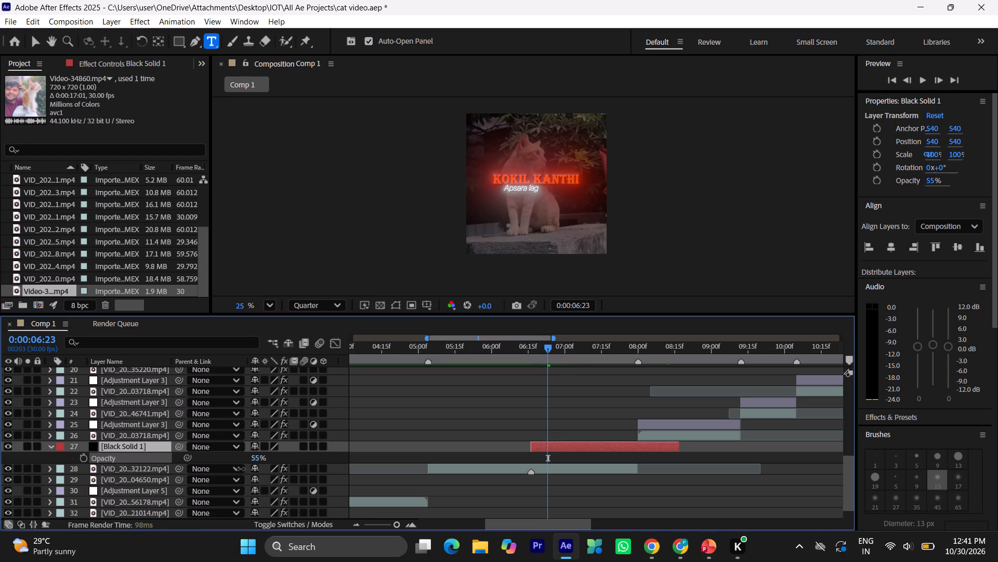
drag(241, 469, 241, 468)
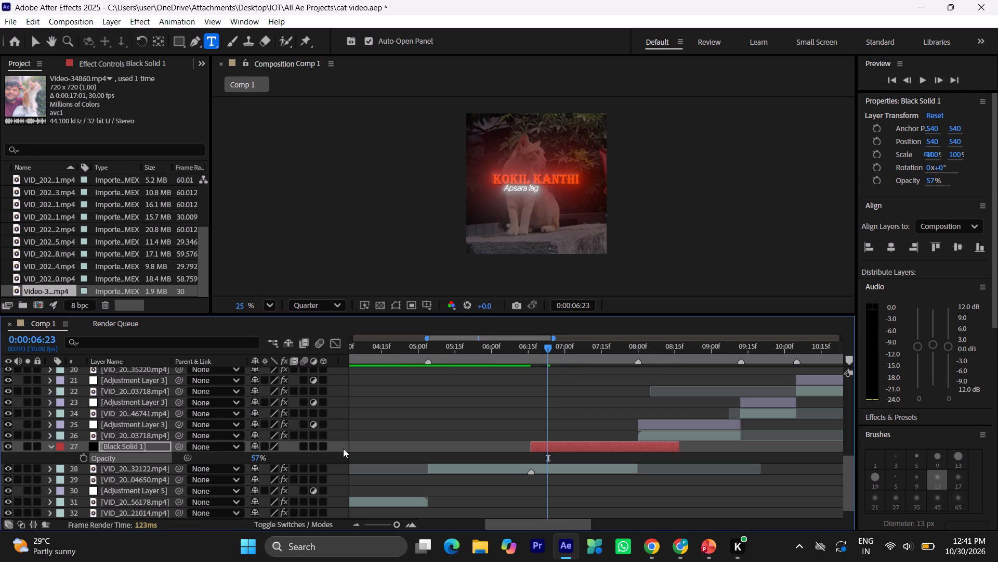
Draw a rectangular mask on the black solid across the frame's middle band, extending past both side edges.
key(m)
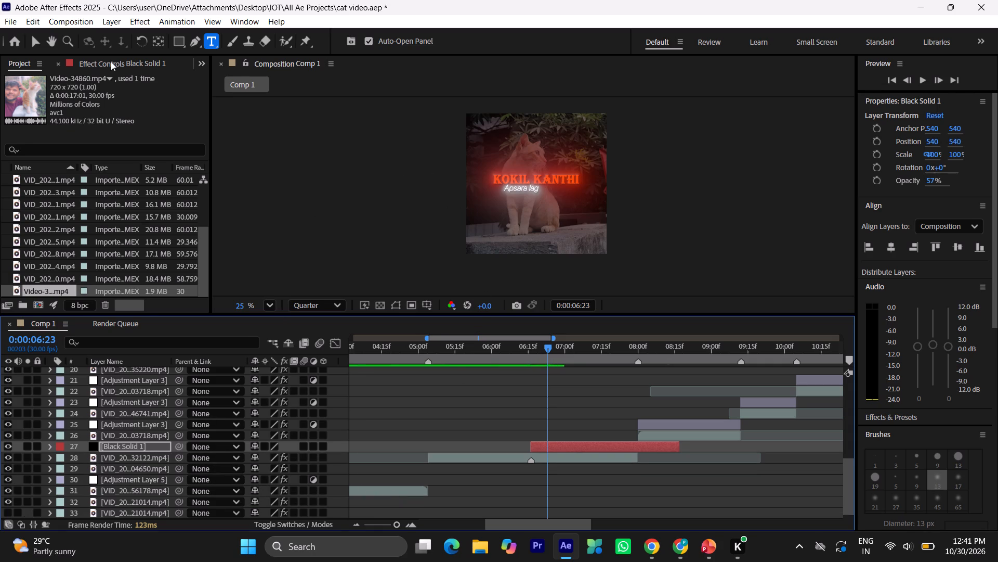
key(v)
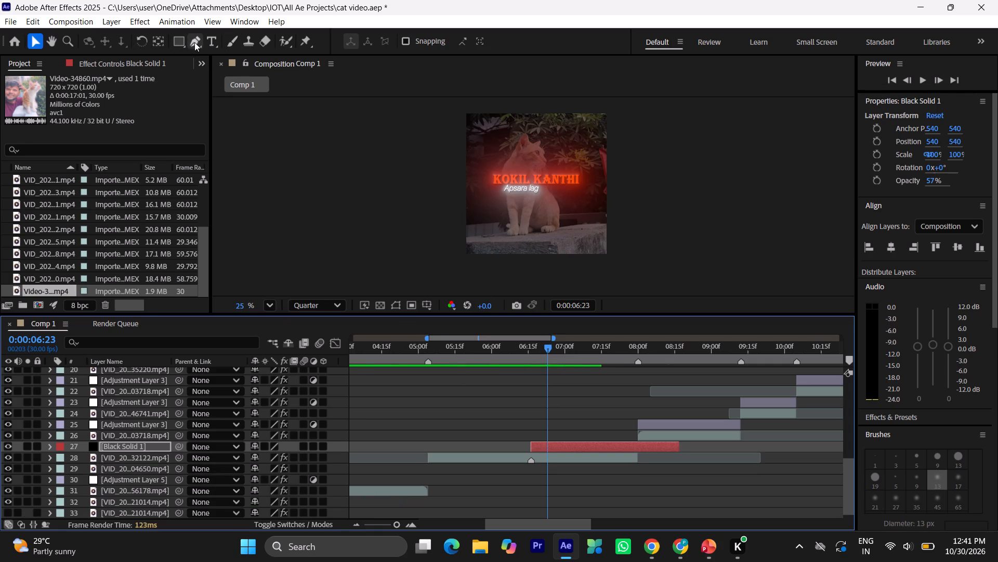
click(179, 43)
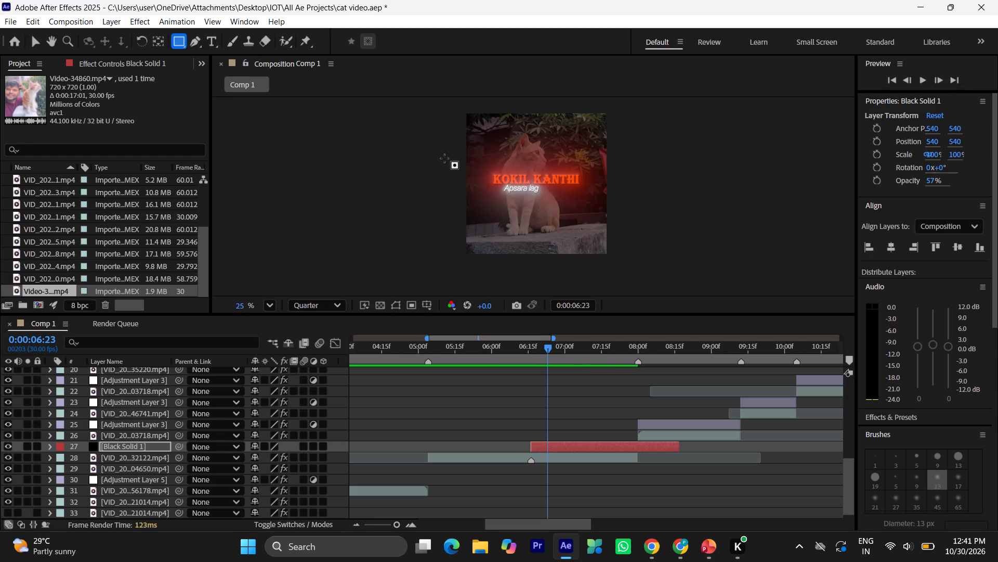
drag(454, 133, 644, 224)
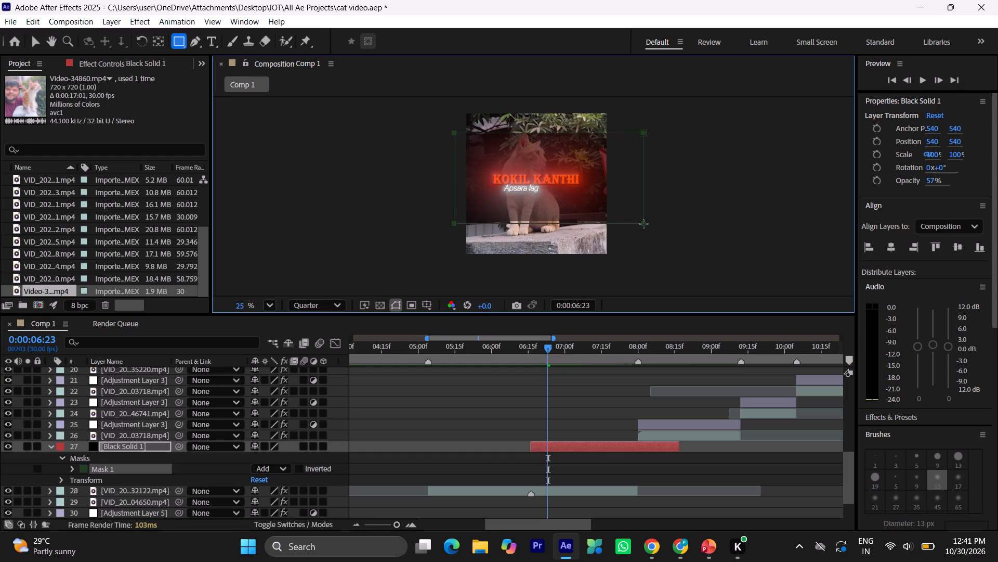
drag(644, 224, 633, 227)
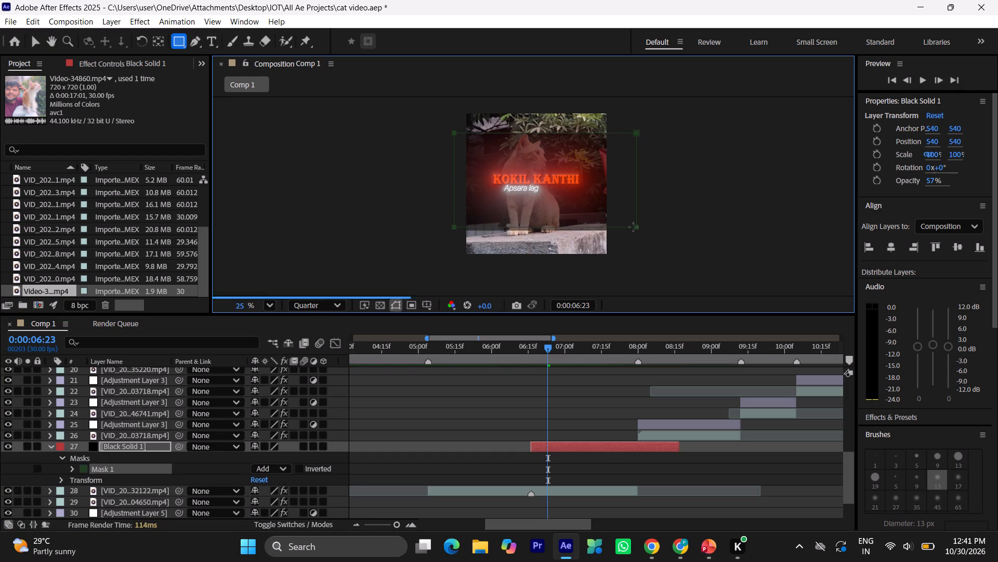
drag(633, 227, 619, 228)
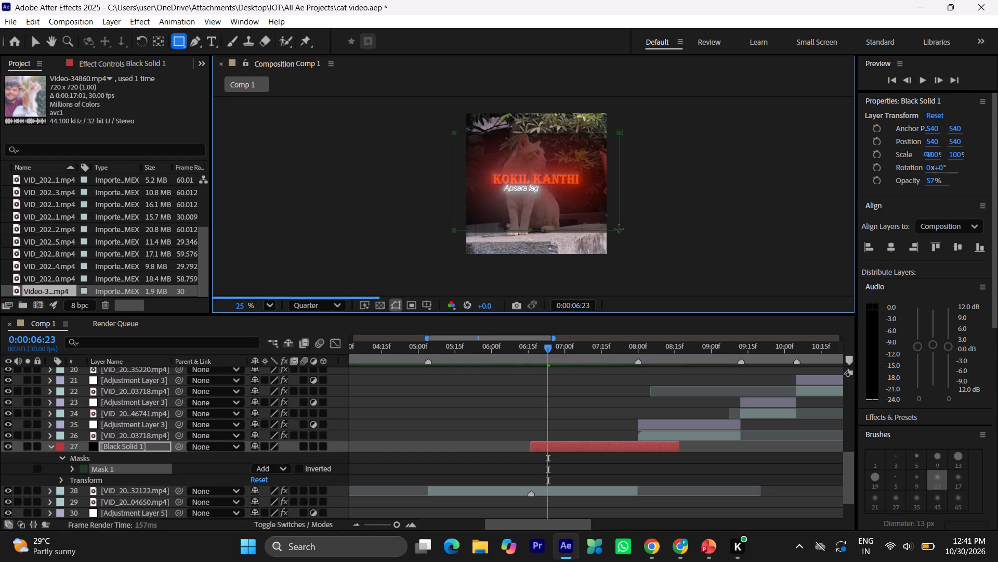
drag(619, 228, 616, 228)
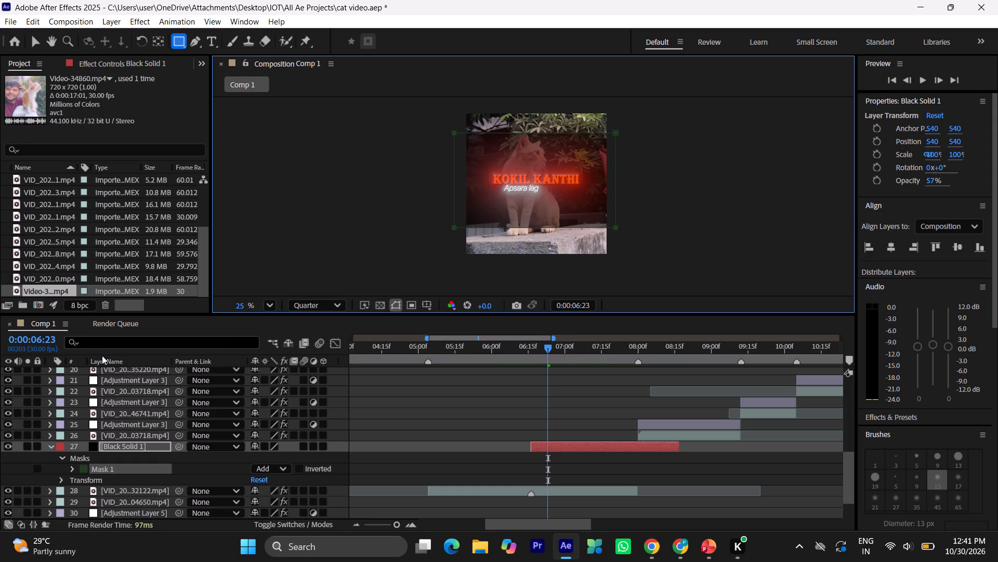
Invert the solid's mask so only top and bottom bars remain, and shift the mask slightly down to even them out.
click(68, 468)
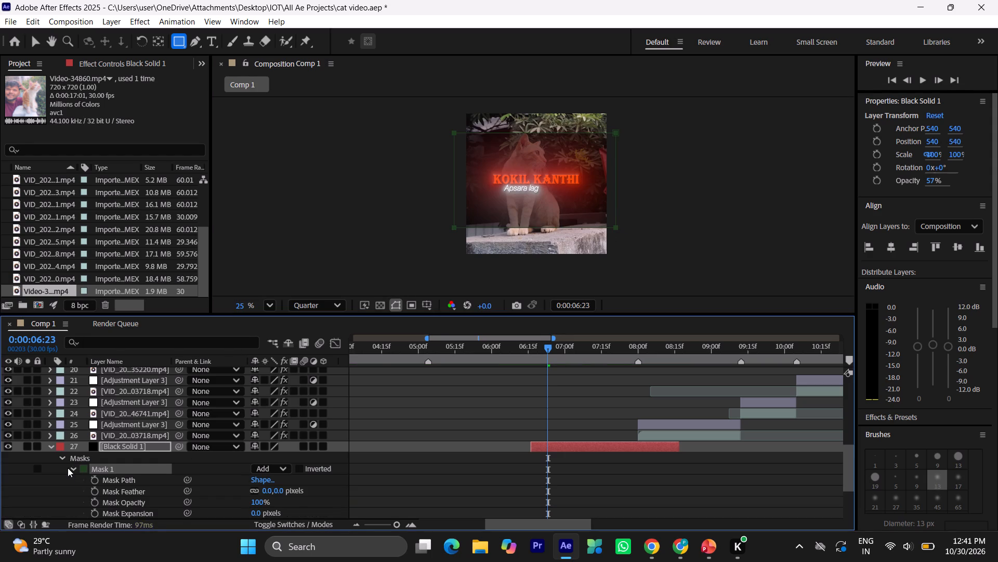
click(299, 468)
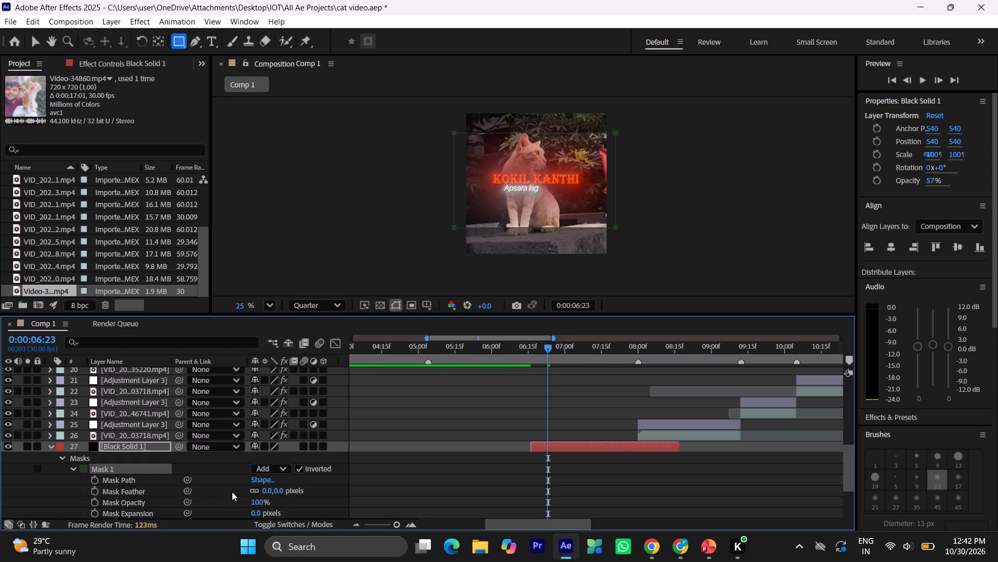
key(v)
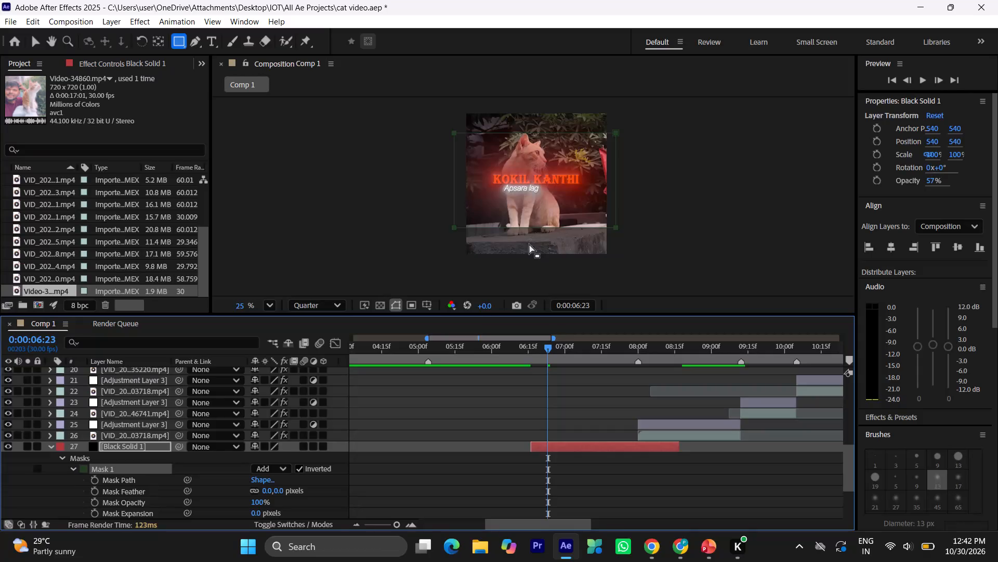
drag(526, 226, 528, 234)
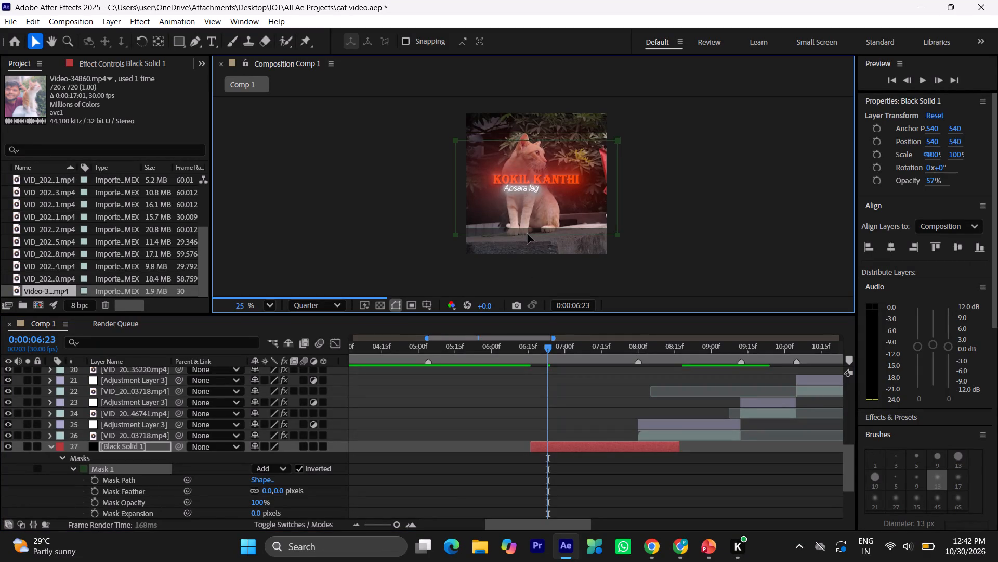
drag(528, 234, 526, 232)
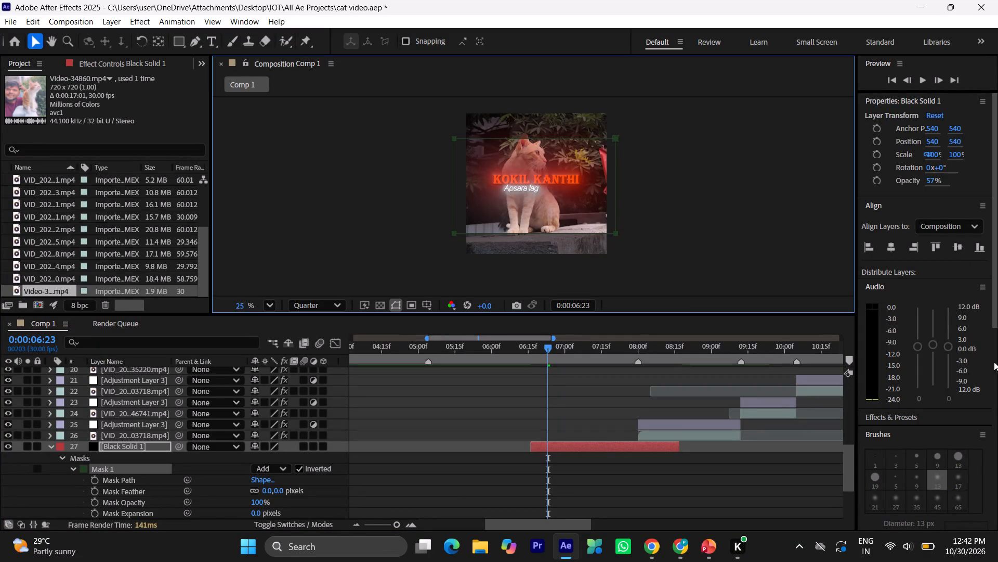
Align the black solid to the composition's horizontal and vertical centre, and save the project.
click(896, 250)
click(953, 243)
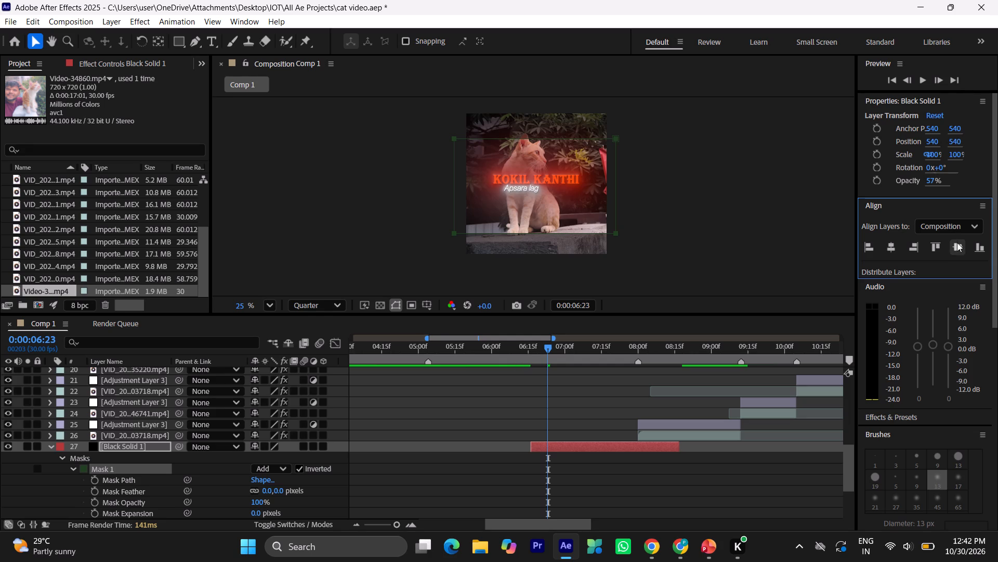
key(ctrl+s)
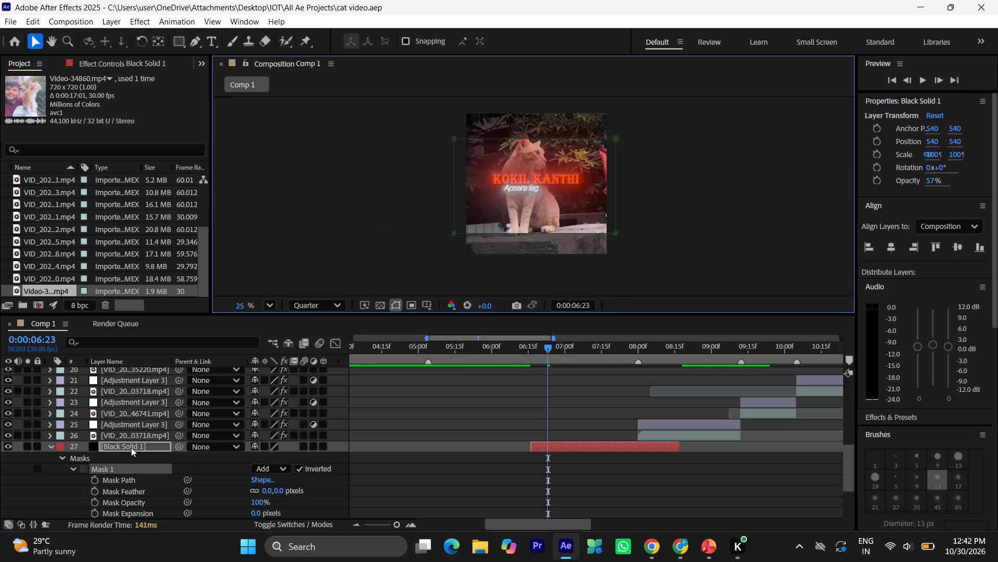
Raise the black solid's opacity to 86%.
scroll(123, 455, down, 1)
click(75, 435)
click(62, 424)
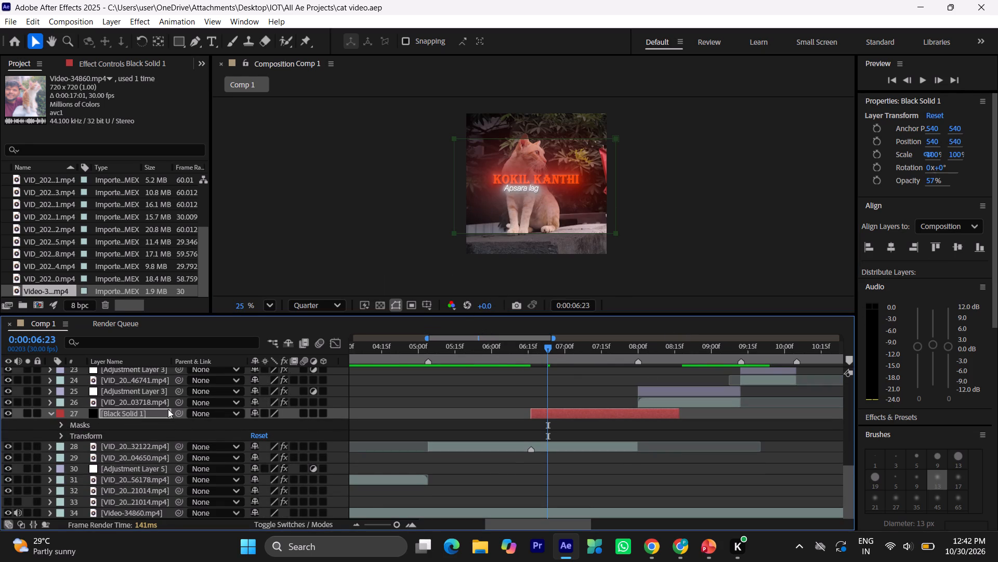
key(t)
drag(255, 435, 278, 436)
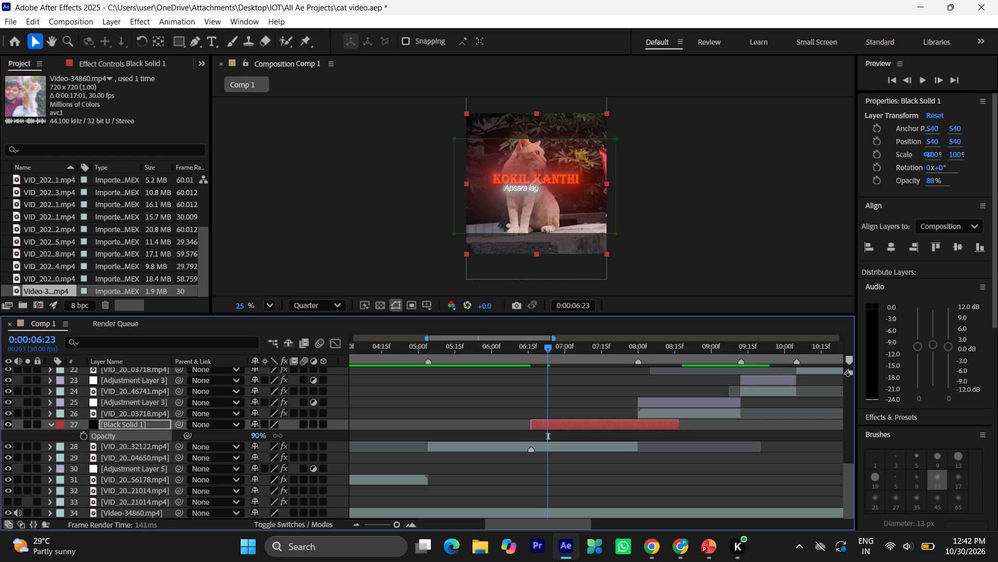
drag(278, 436, 275, 443)
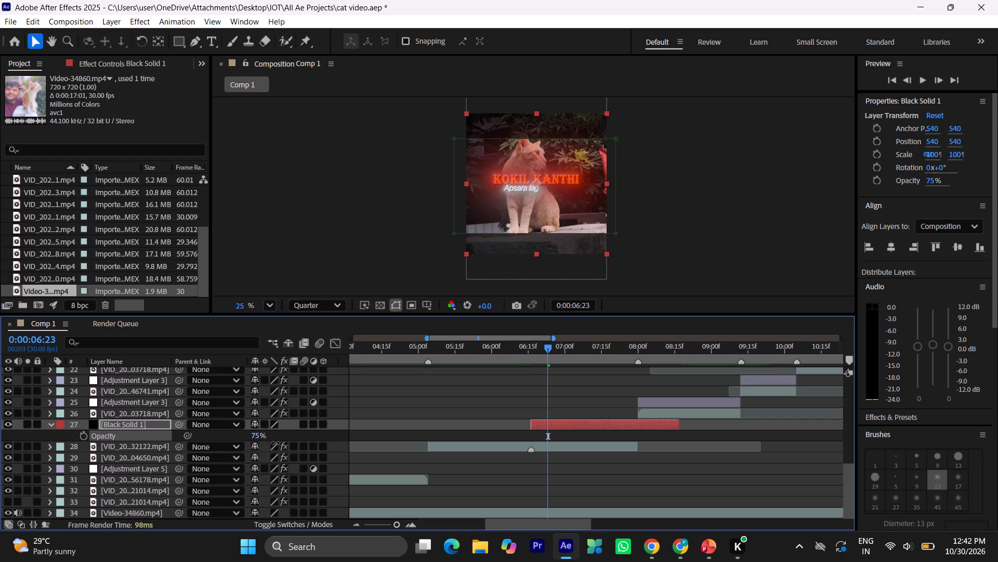
drag(275, 443, 286, 443)
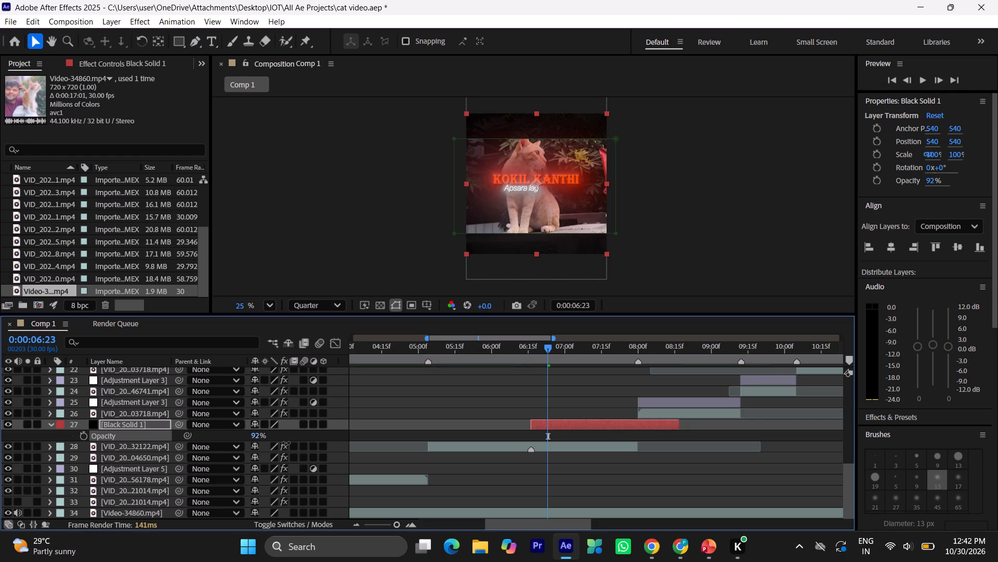
drag(286, 443, 283, 444)
Scale the black solid up uniformly to 148% so its bars move out toward the frame's top and bottom edges.
key(s)
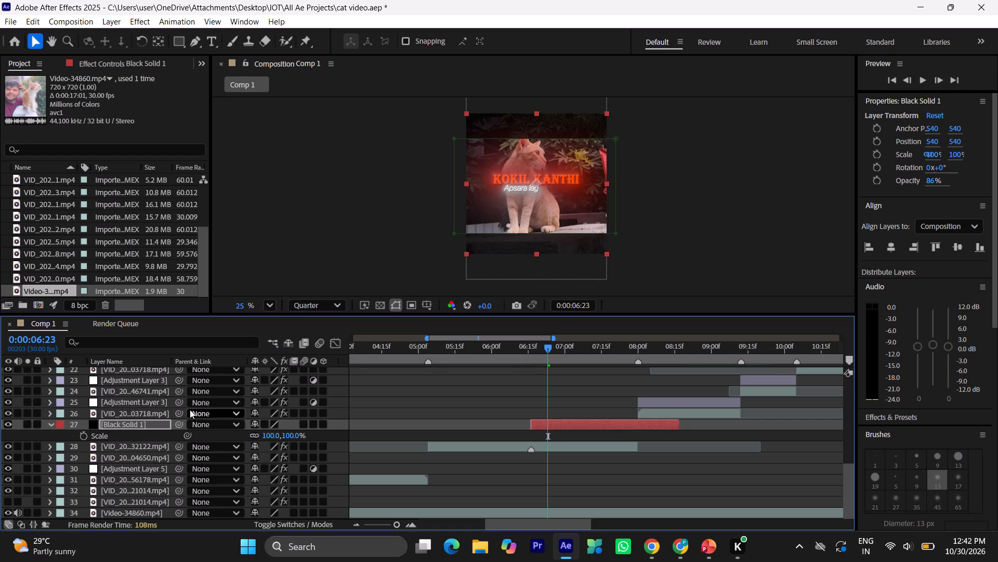
drag(273, 438, 306, 434)
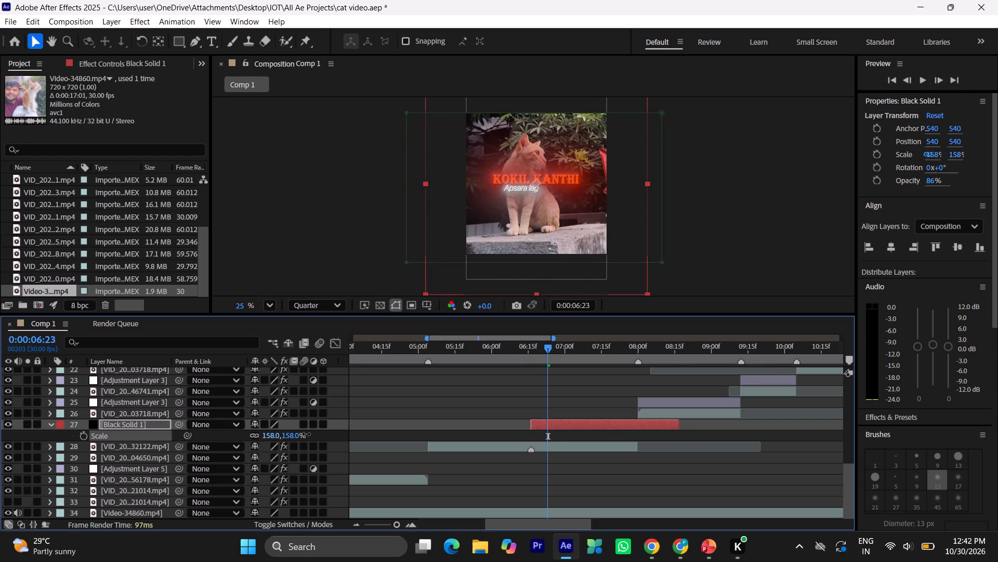
drag(306, 434, 301, 436)
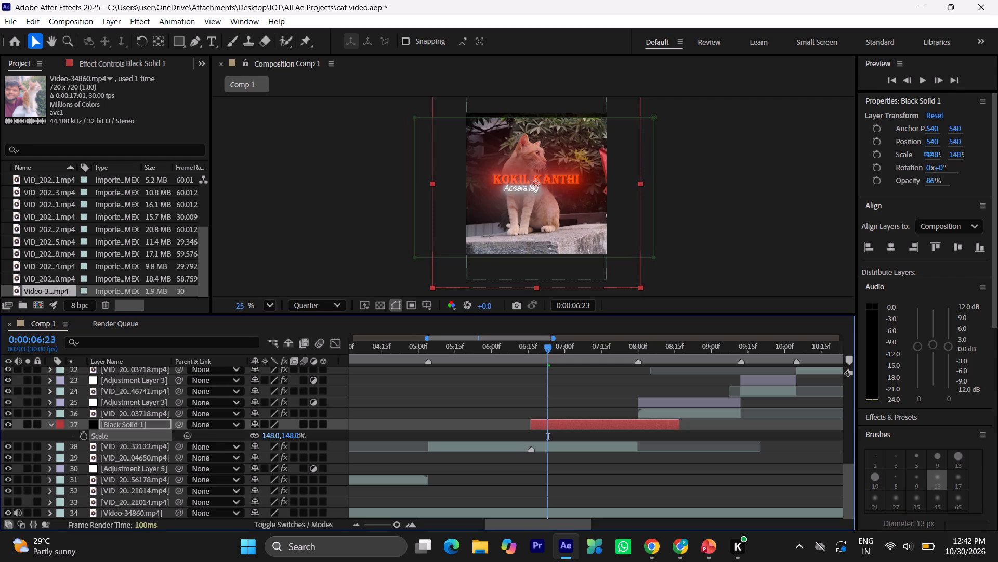
drag(301, 436, 301, 436)
Shift the black solid up slightly to position 540, 516 to even out the top and bottom bars.
key(p)
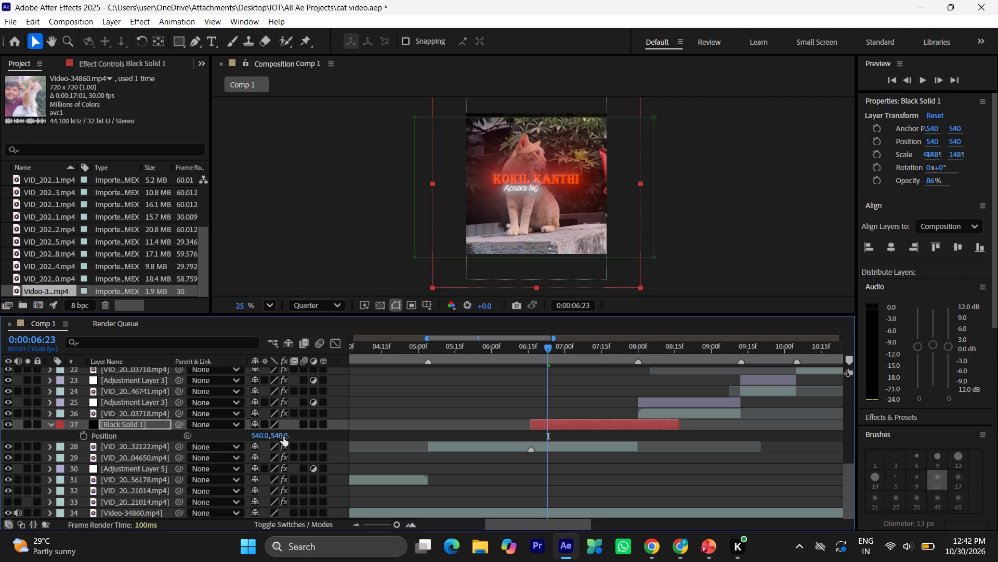
drag(283, 437, 268, 446)
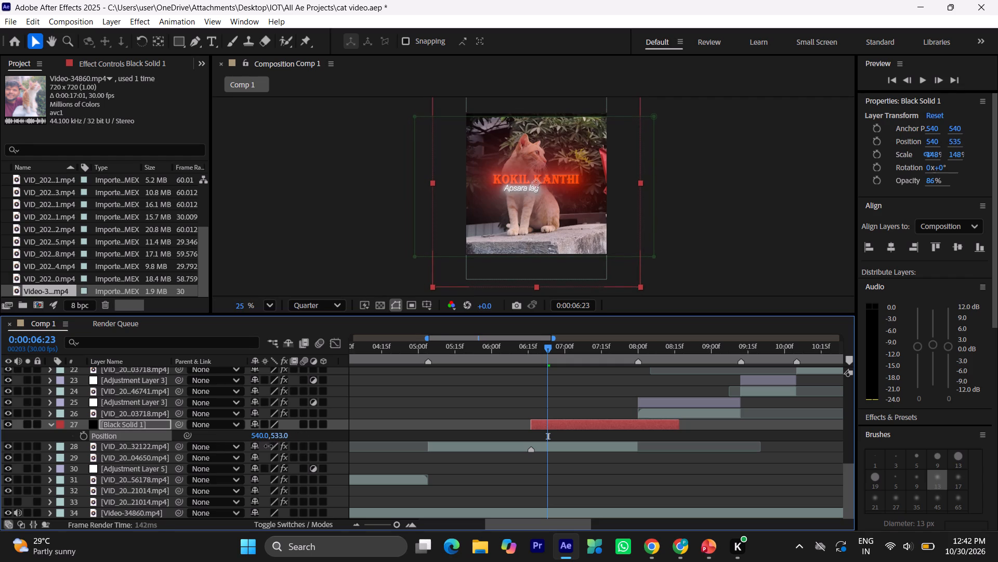
drag(268, 446, 252, 455)
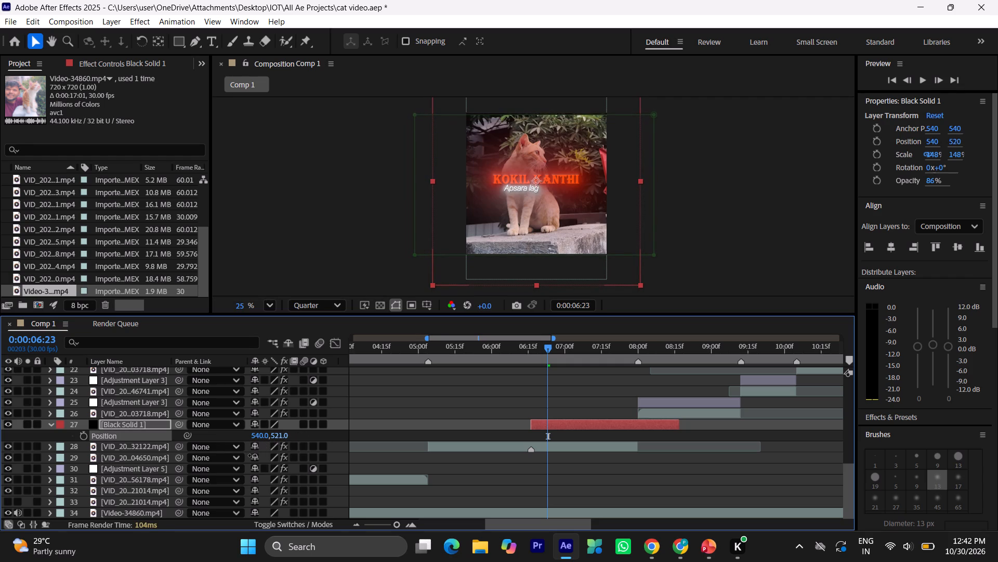
drag(252, 455, 245, 458)
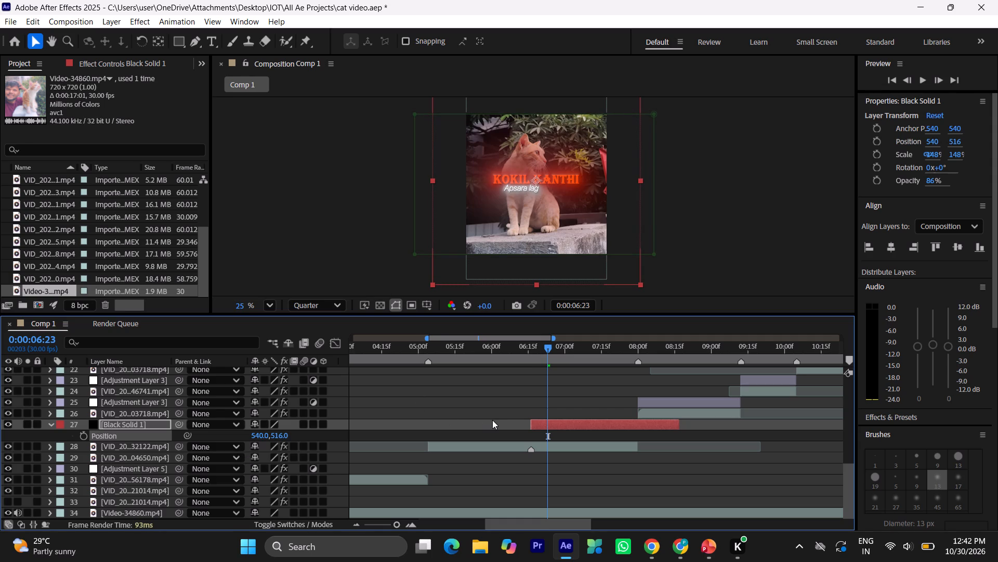
Add a Scale keyframe at 148% to the black solid at its start, 0:00:06:16.
key(i)
click(88, 440)
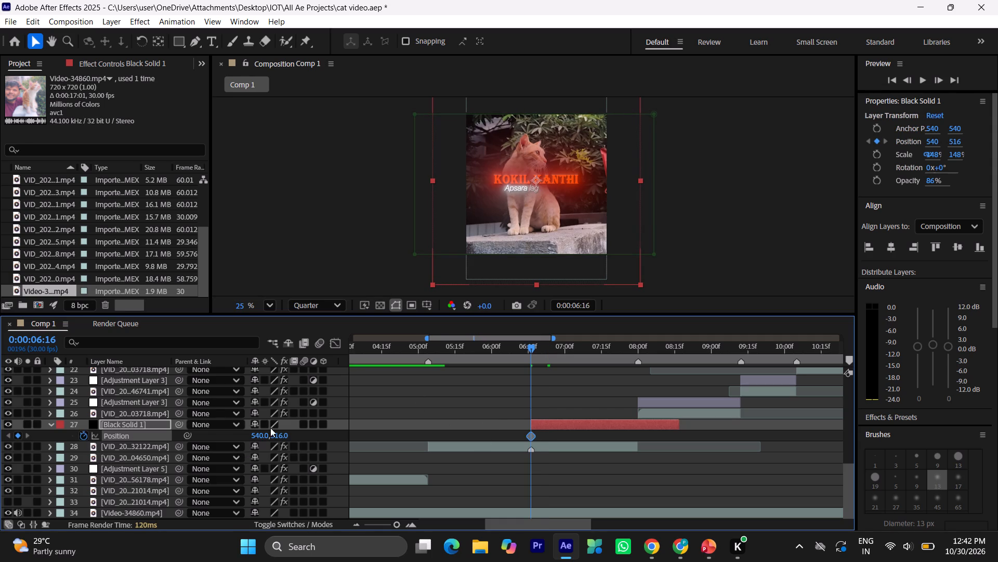
key(ctrl+z)
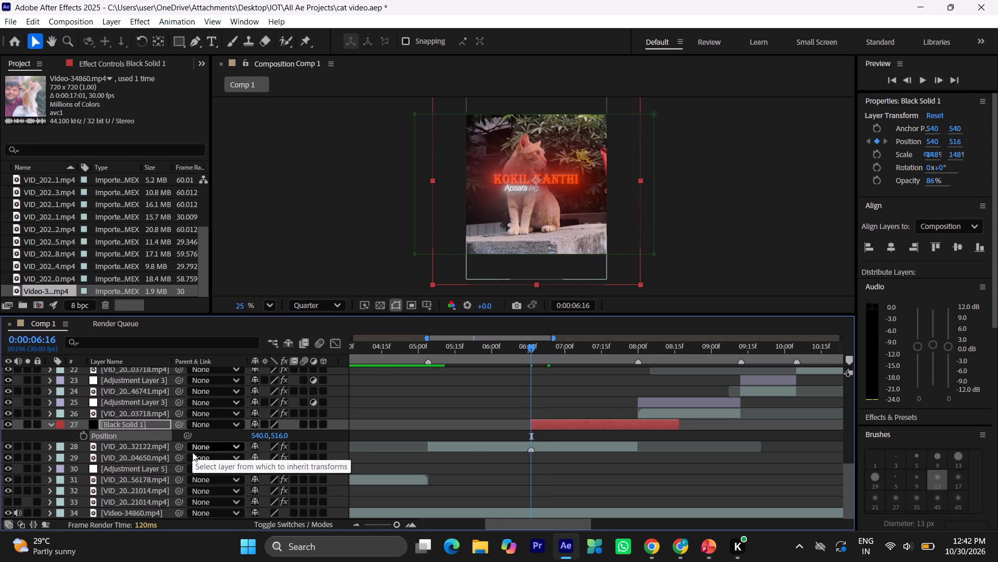
key(s)
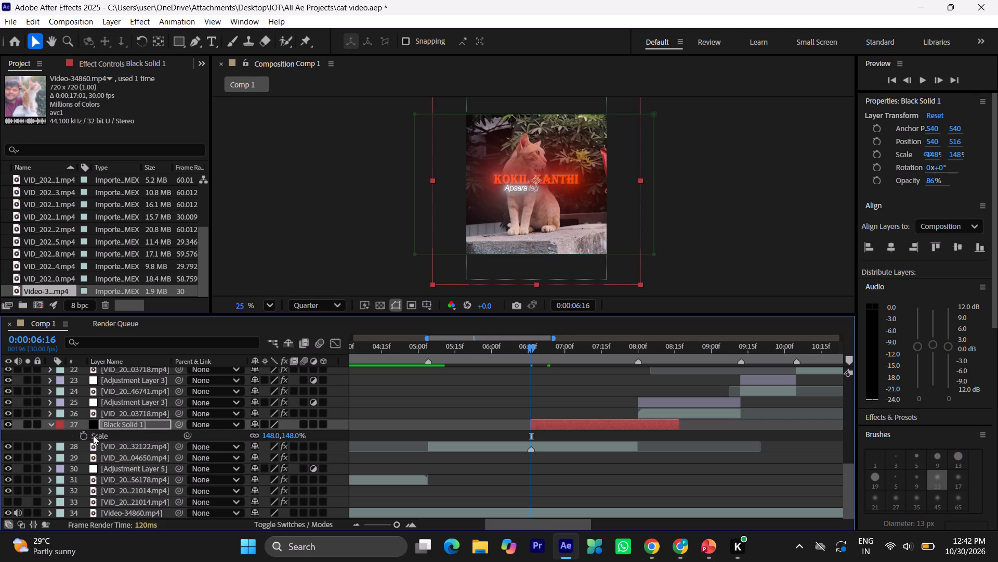
click(84, 437)
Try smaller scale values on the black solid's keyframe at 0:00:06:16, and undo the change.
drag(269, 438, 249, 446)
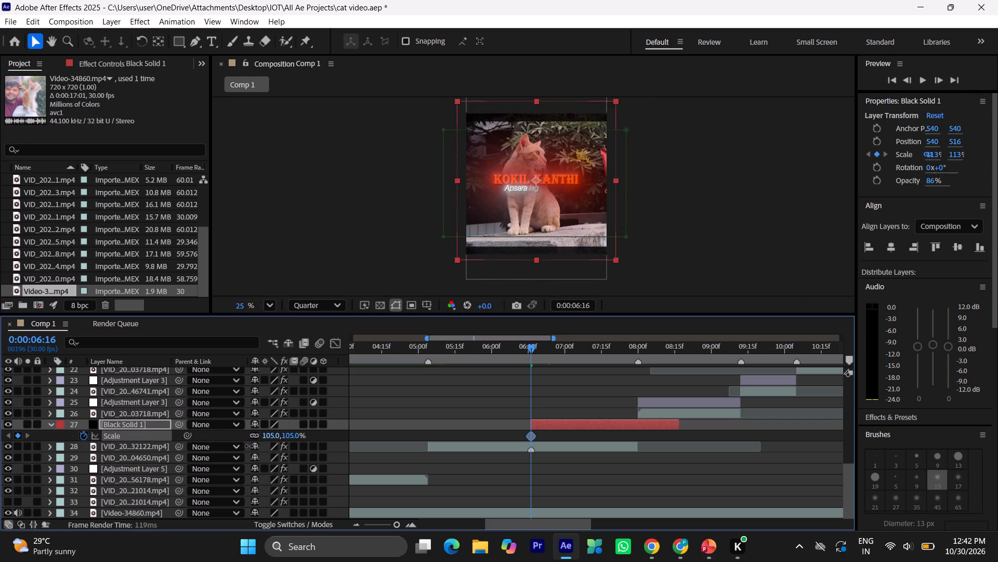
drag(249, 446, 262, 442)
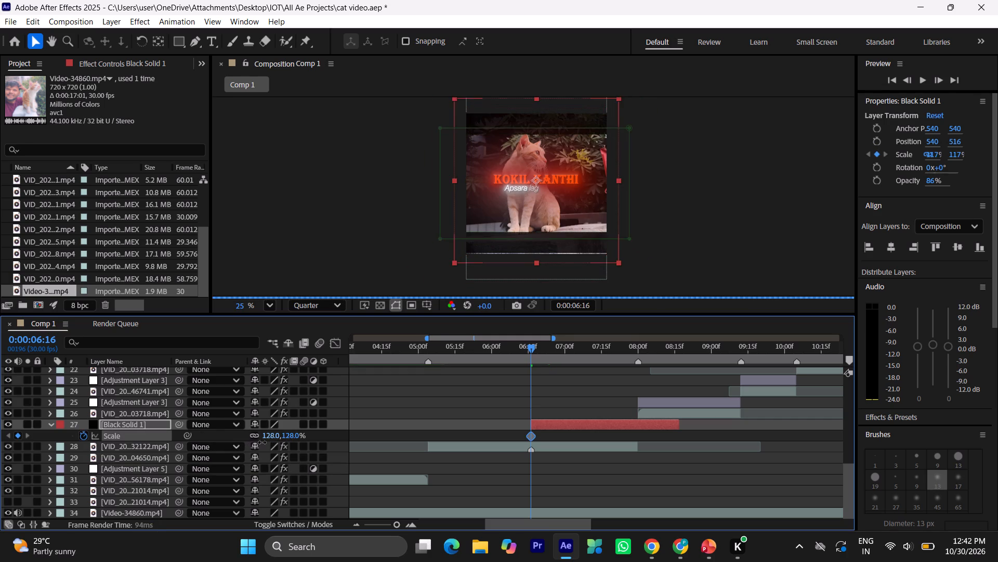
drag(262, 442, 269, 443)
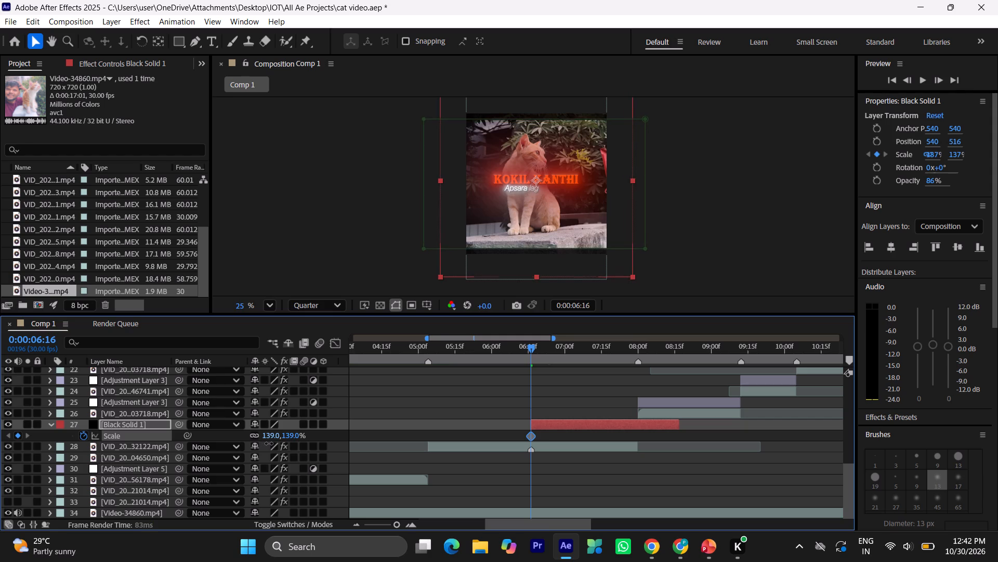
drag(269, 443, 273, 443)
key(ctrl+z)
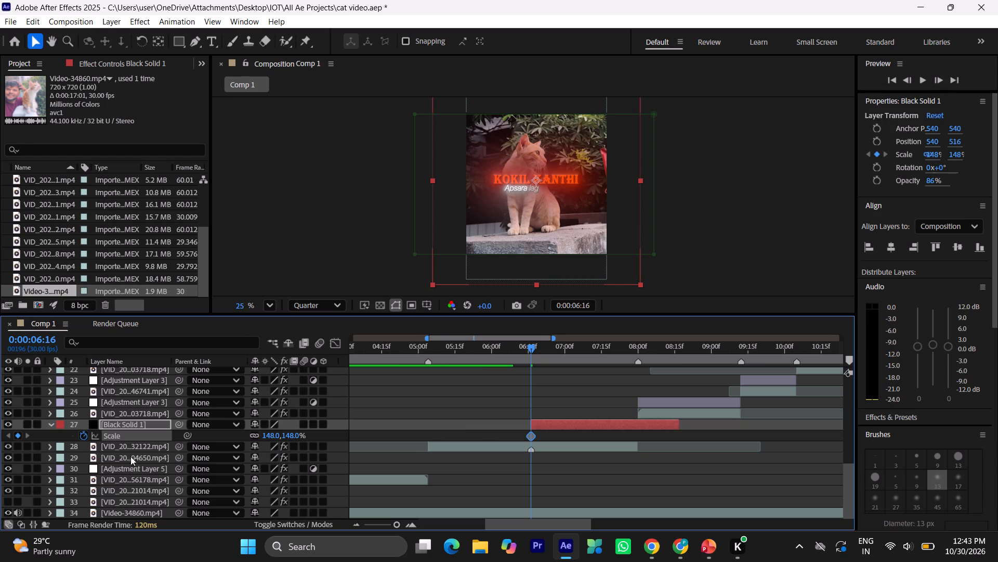
Add a second Scale keyframe of 110% to the black solid at 0:00:07:21 so the bars close in.
drag(610, 347, 615, 350)
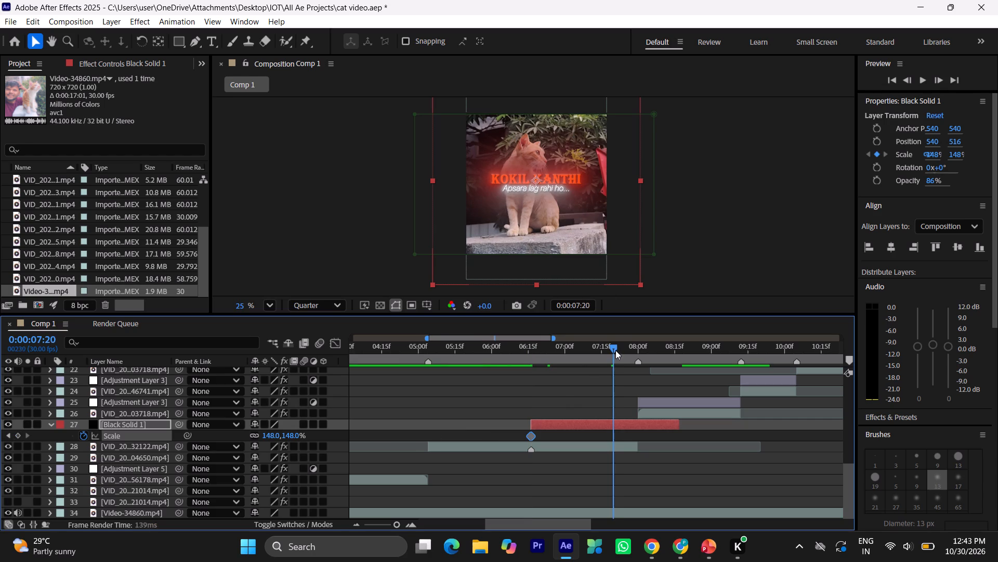
drag(615, 350, 616, 351)
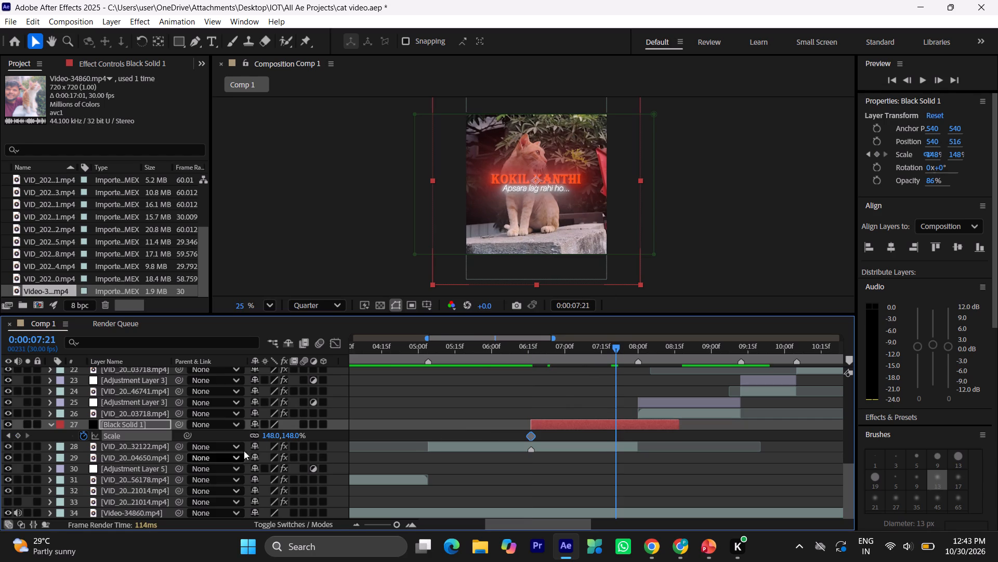
drag(267, 432, 253, 443)
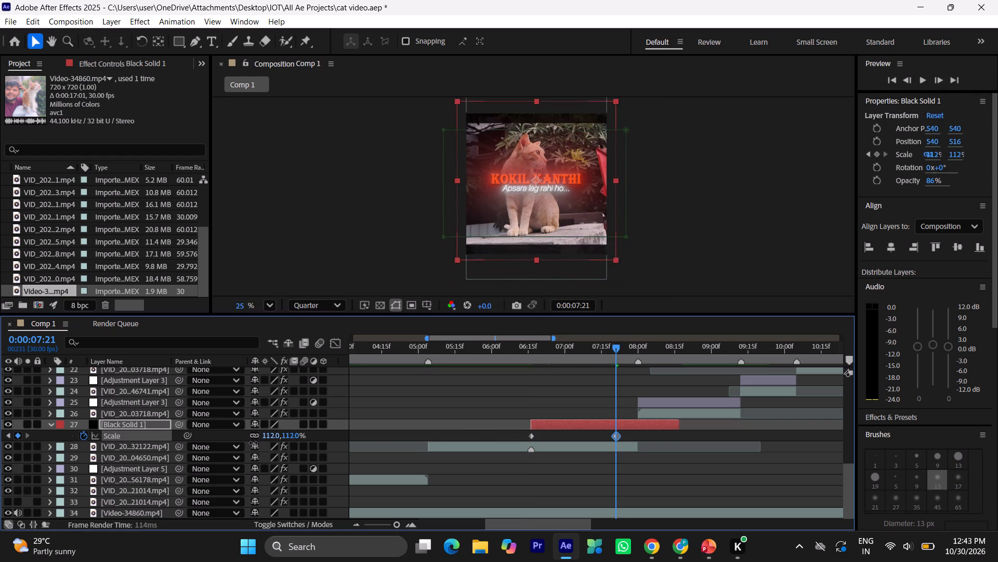
drag(253, 443, 246, 446)
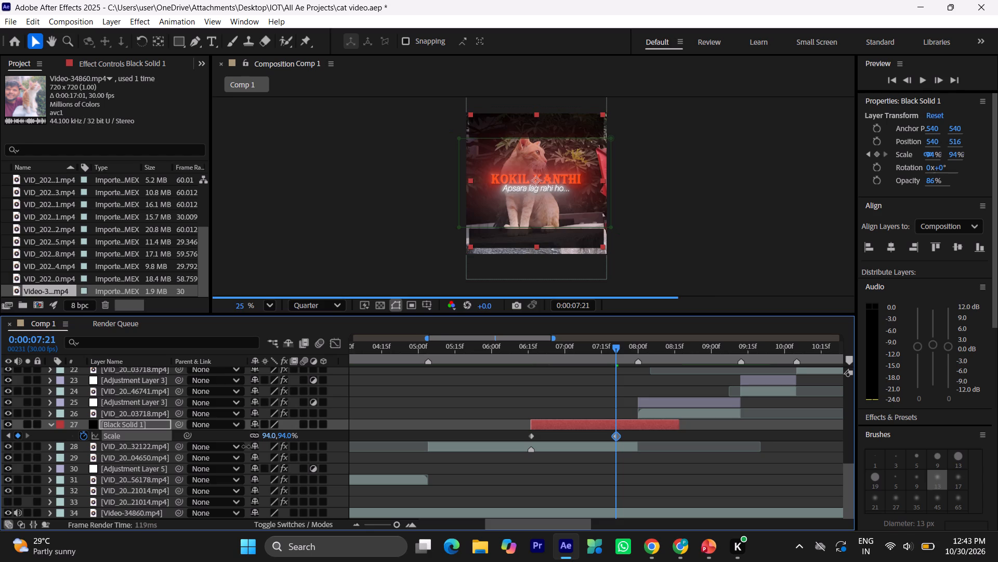
drag(246, 446, 253, 445)
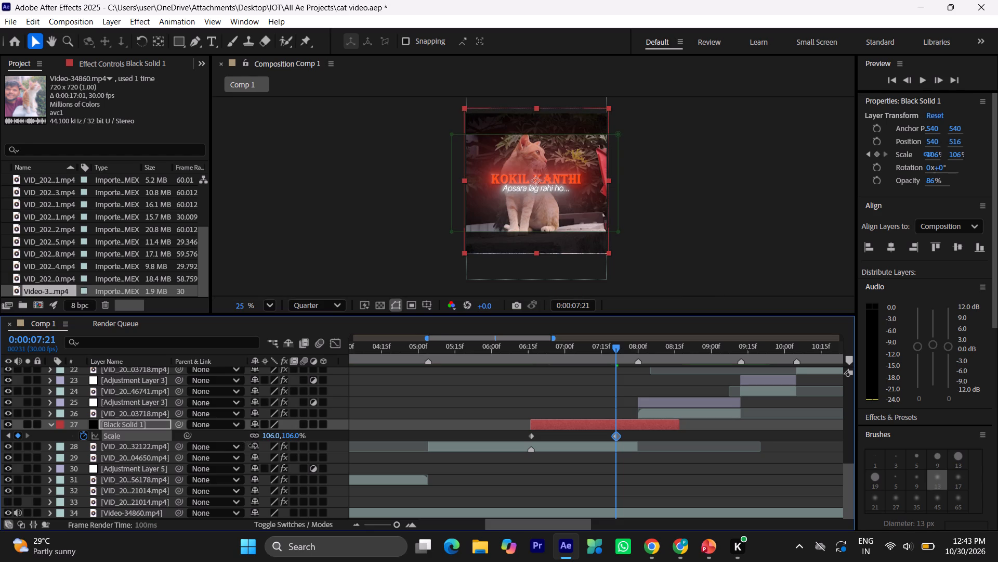
drag(253, 445, 252, 445)
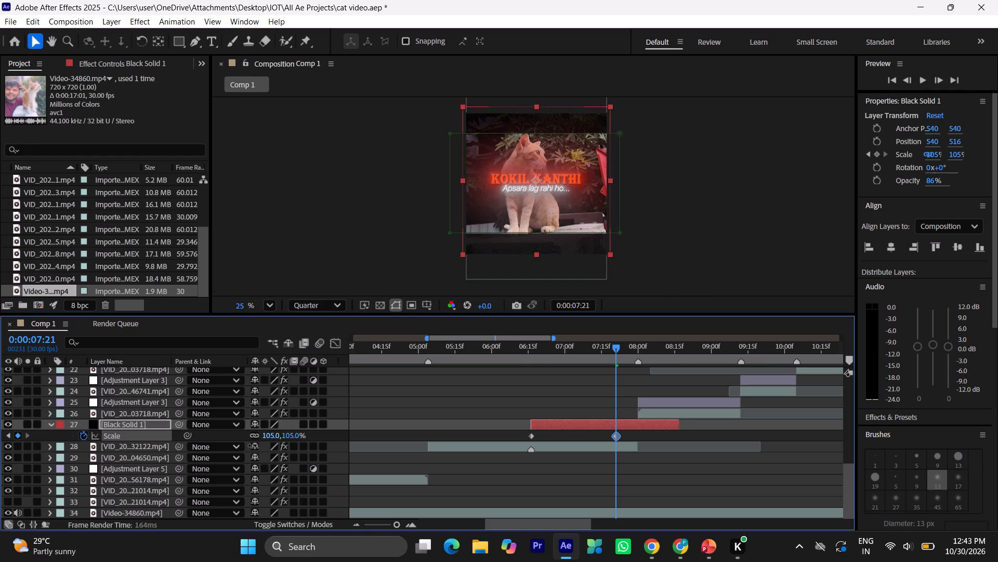
drag(252, 445, 253, 448)
drag(253, 448, 256, 447)
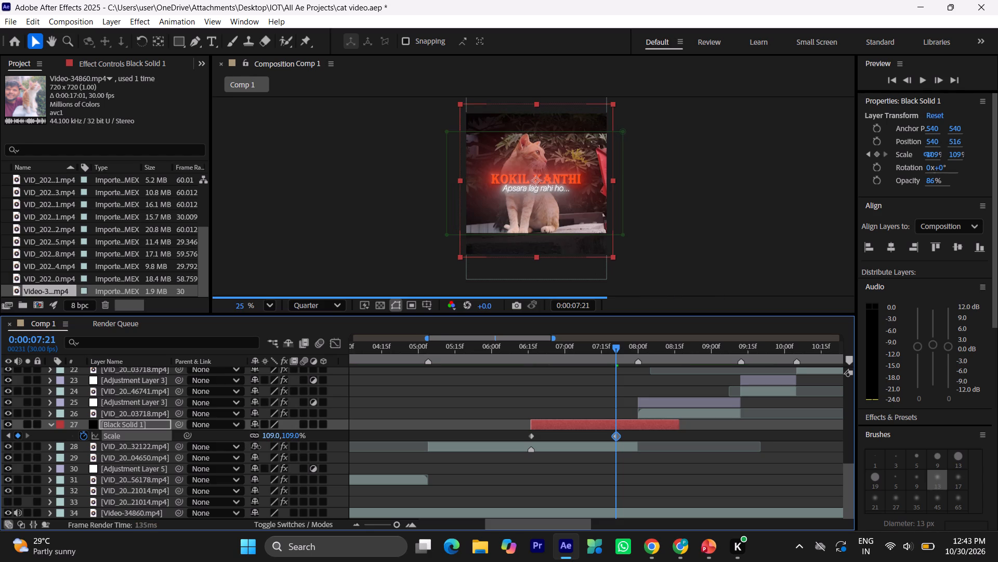
drag(256, 447, 257, 447)
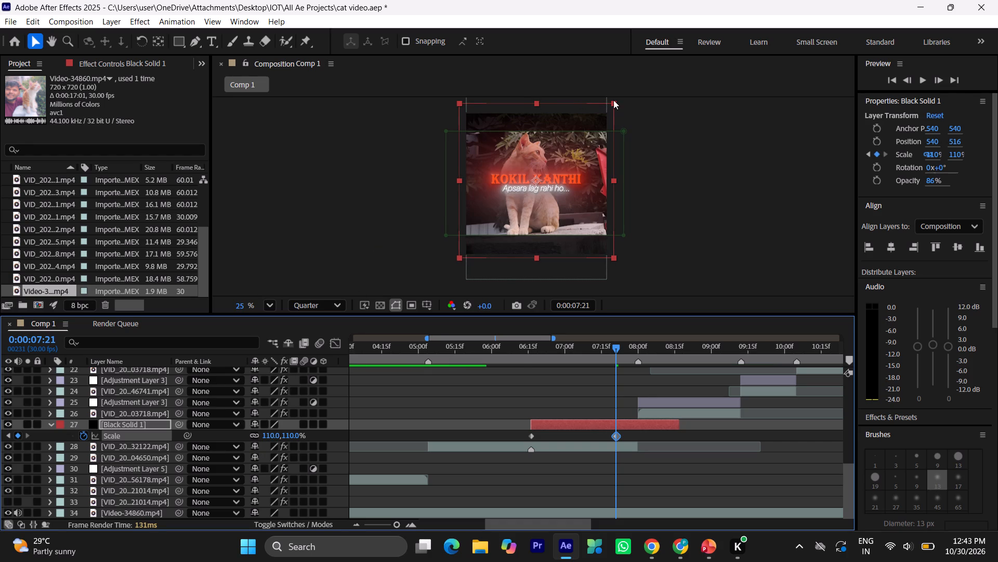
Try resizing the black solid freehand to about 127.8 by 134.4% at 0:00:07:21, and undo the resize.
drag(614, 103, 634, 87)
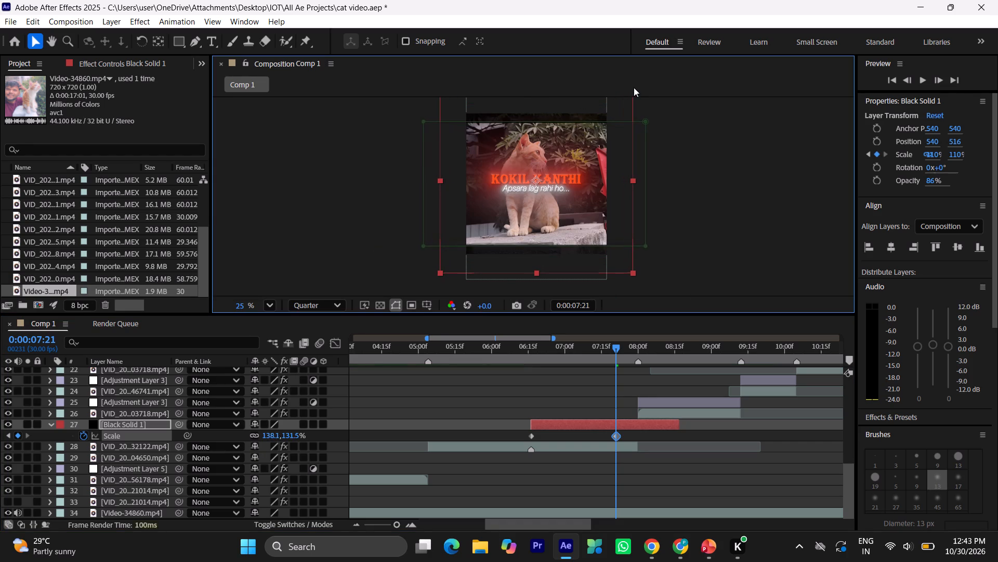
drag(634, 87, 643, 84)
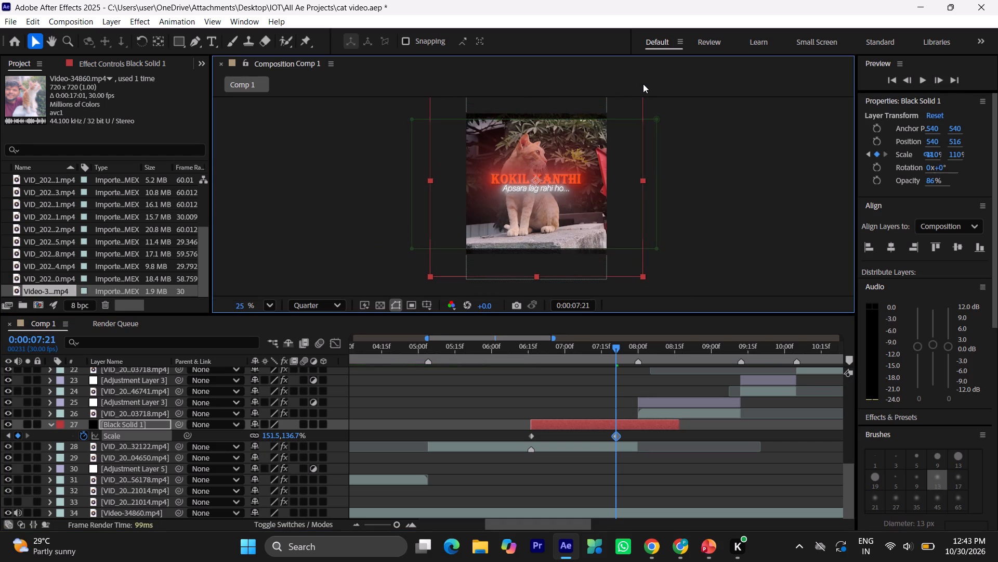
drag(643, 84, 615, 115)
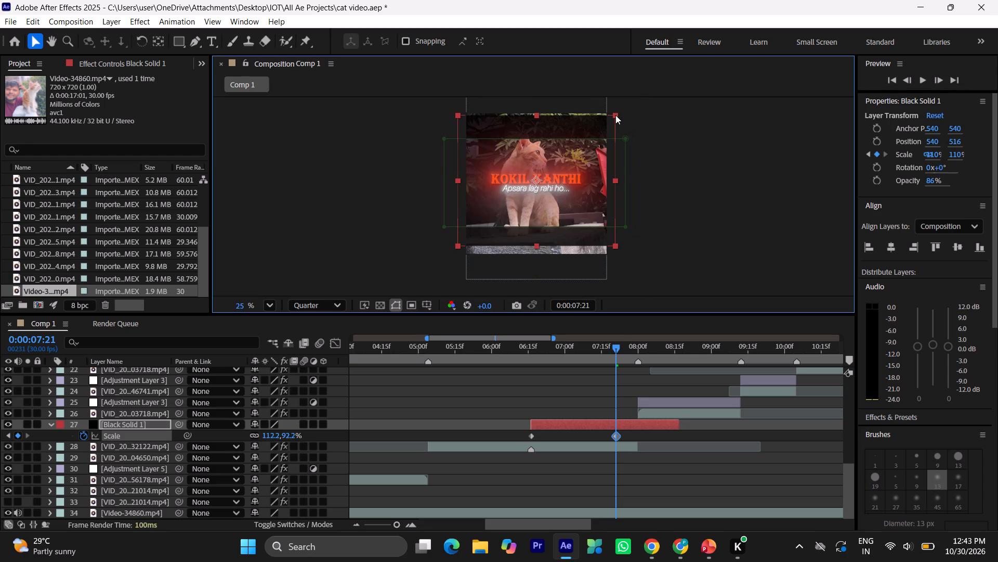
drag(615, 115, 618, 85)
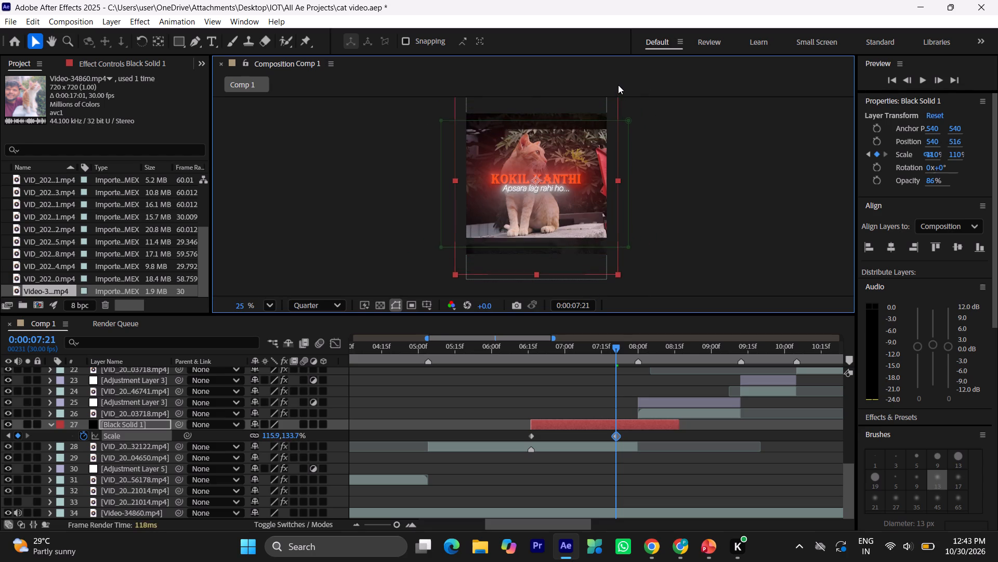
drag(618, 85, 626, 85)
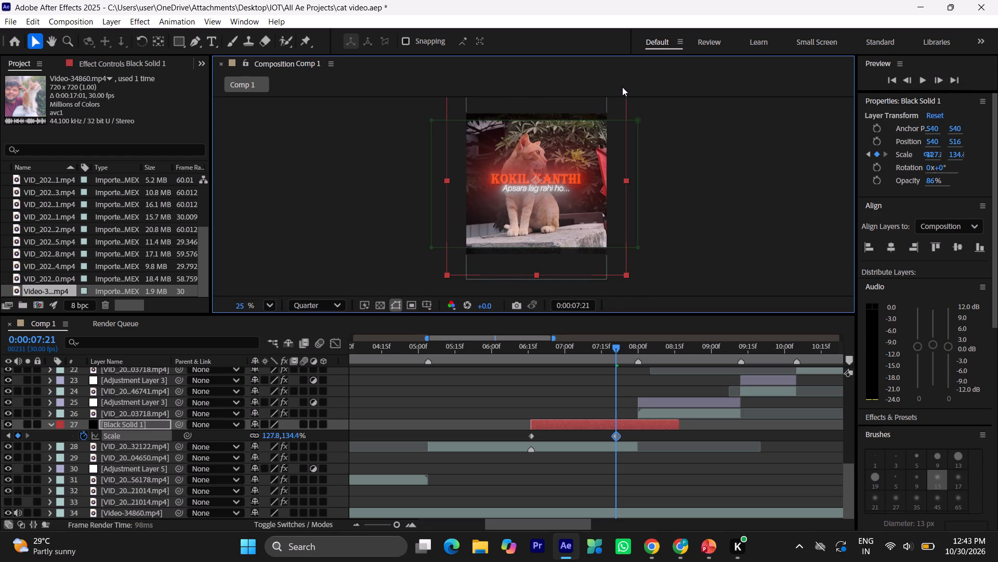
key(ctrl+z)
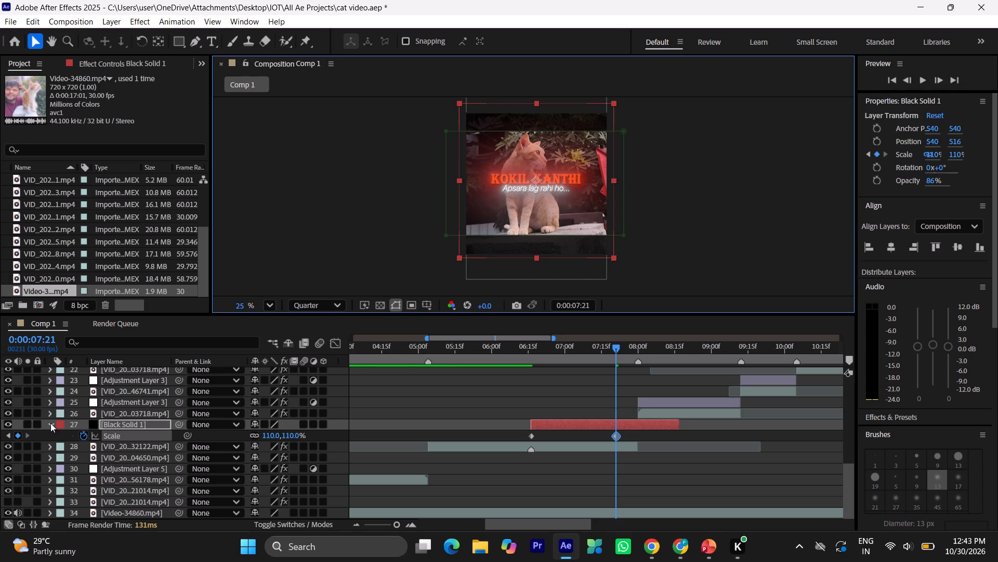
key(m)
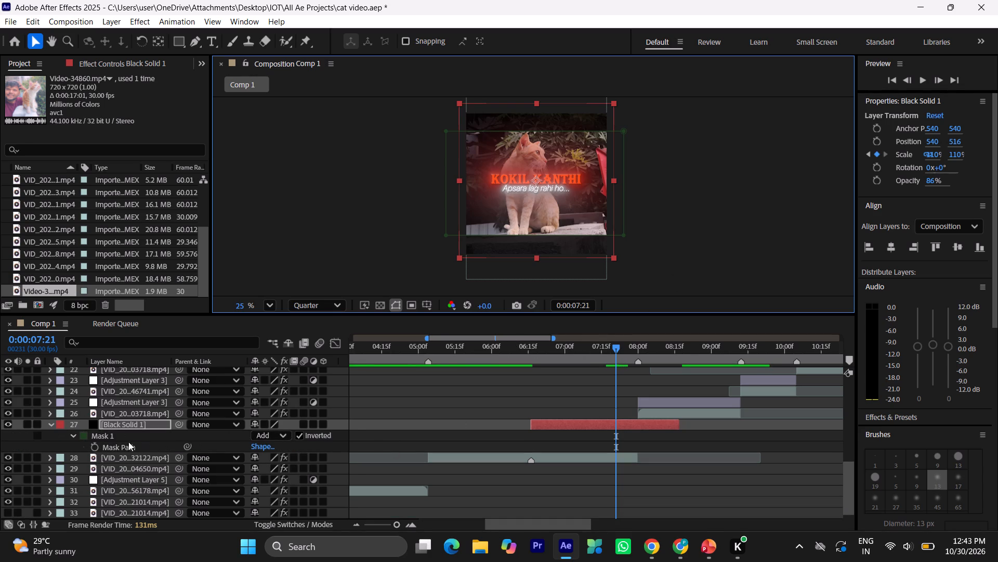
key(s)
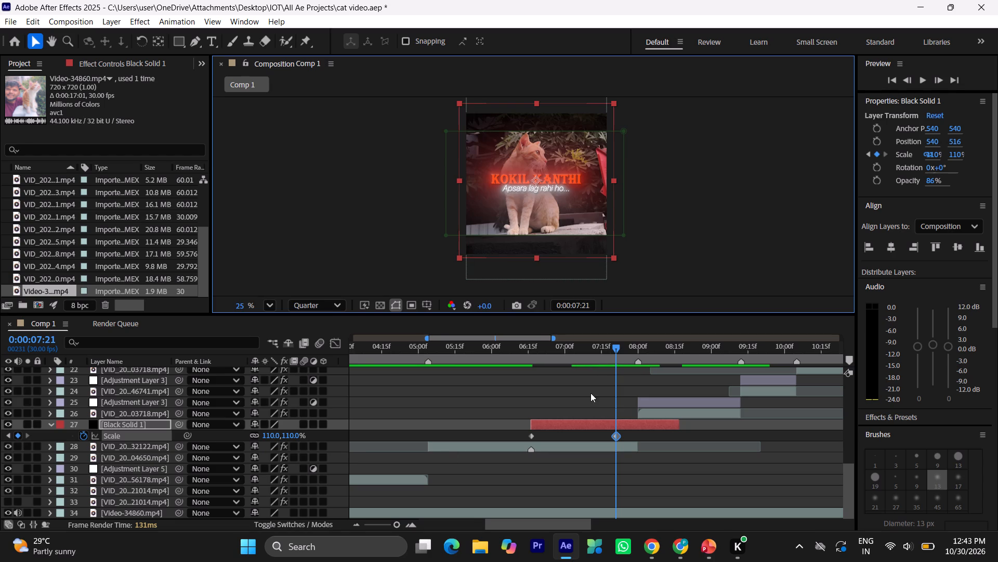
Play back and scrub through the black bars' closing animation from 0:00:06:13 to 0:00:07:29.
click(523, 349)
key(space)
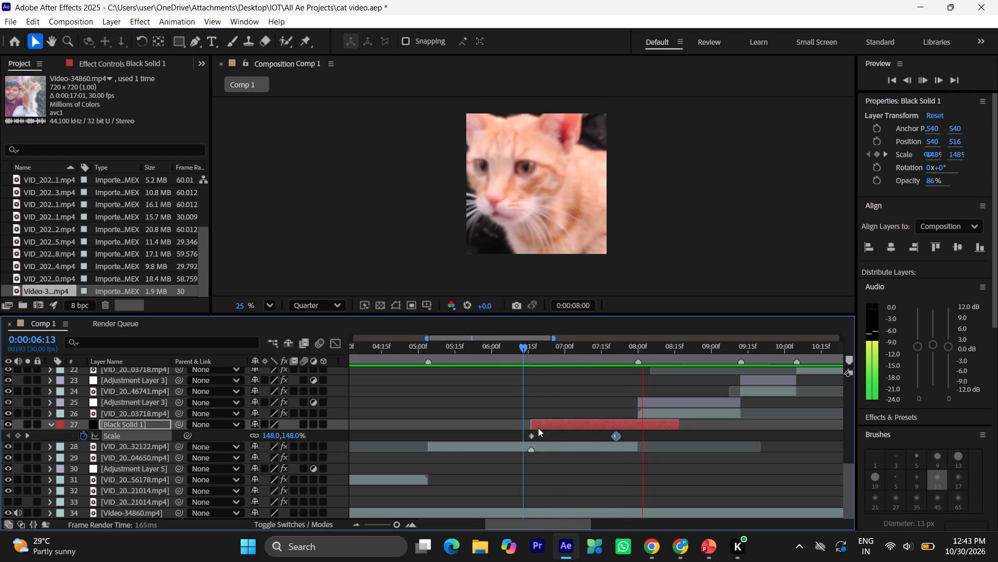
key(space)
click(524, 348)
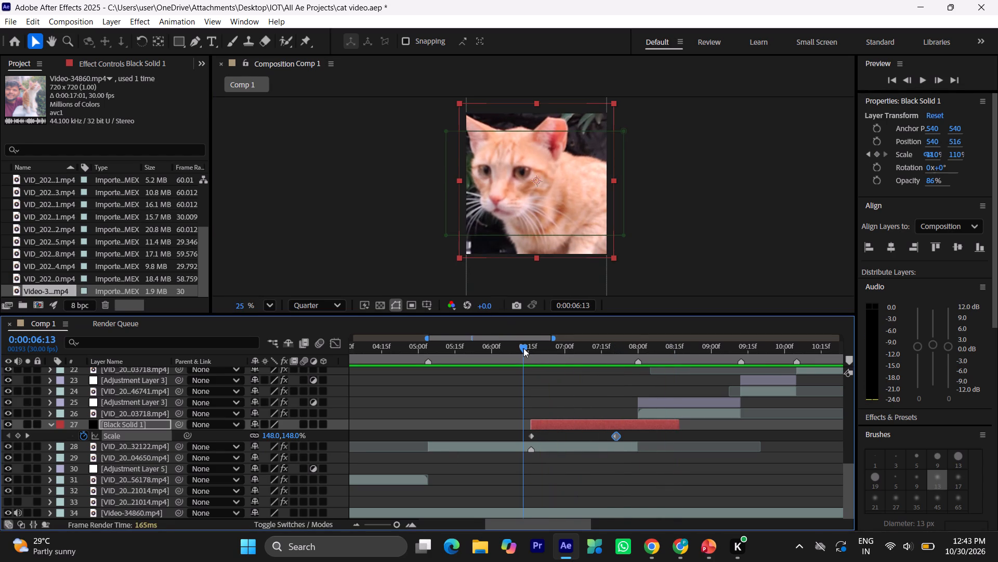
key(space)
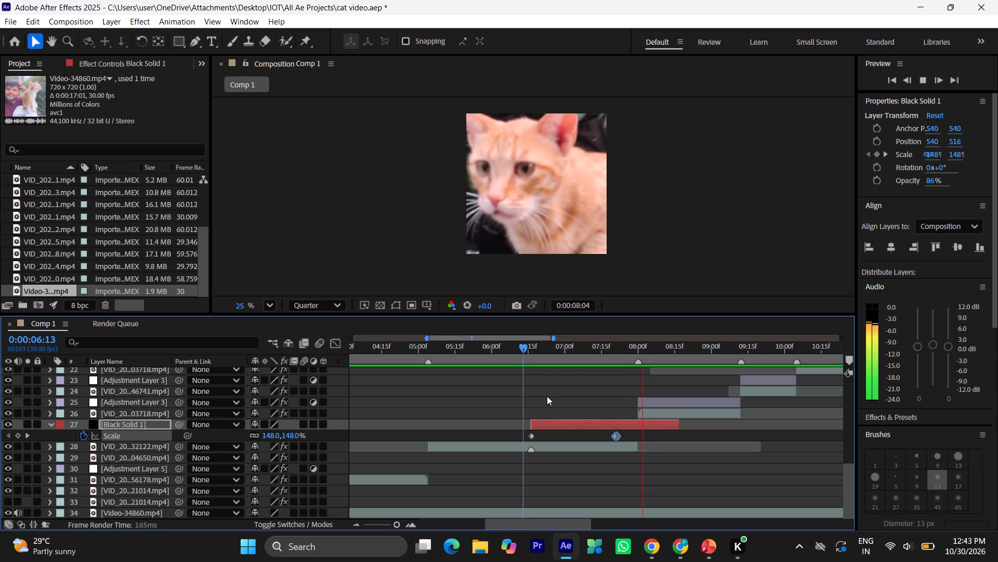
key(space)
drag(529, 352, 584, 364)
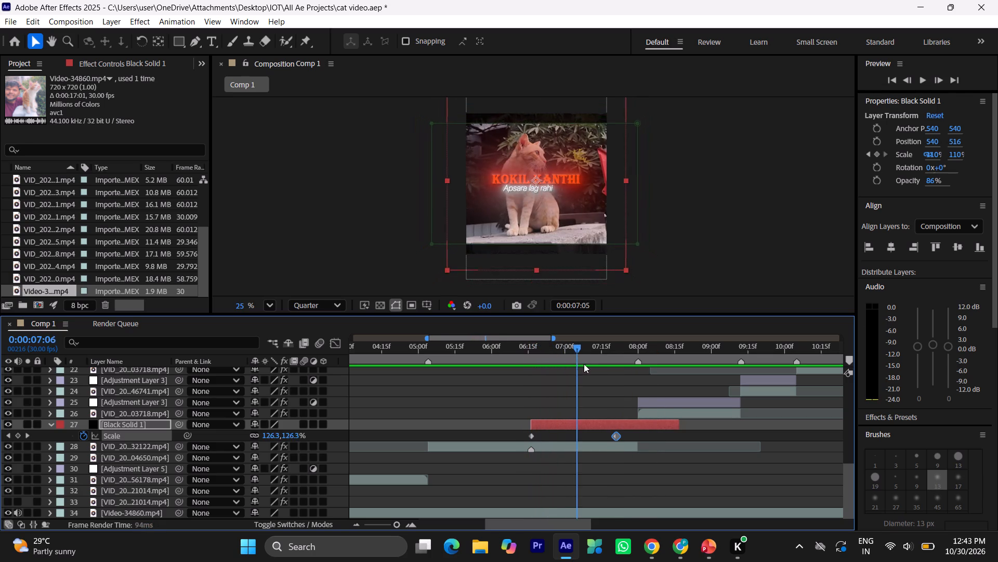
drag(584, 364, 629, 367)
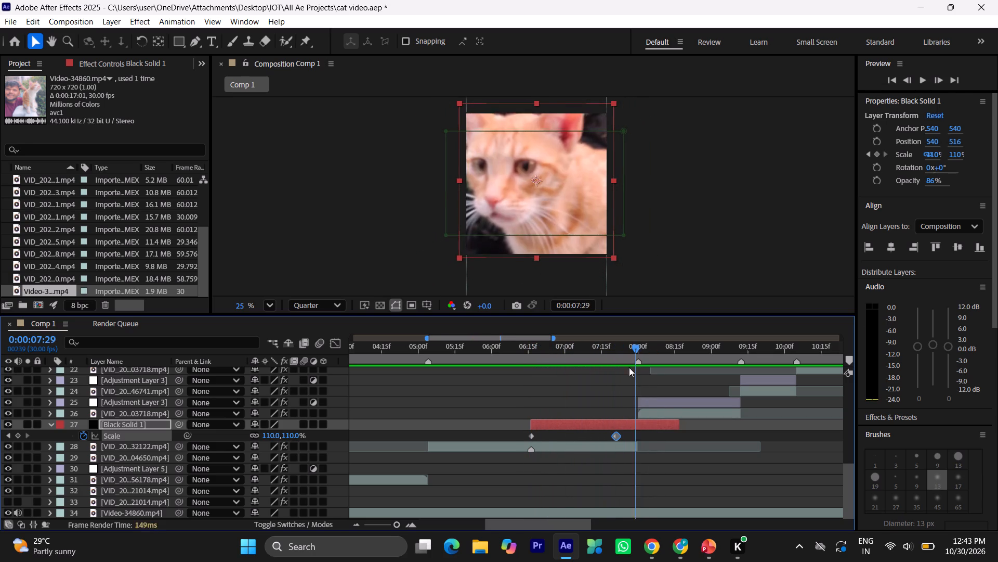
drag(629, 367, 616, 368)
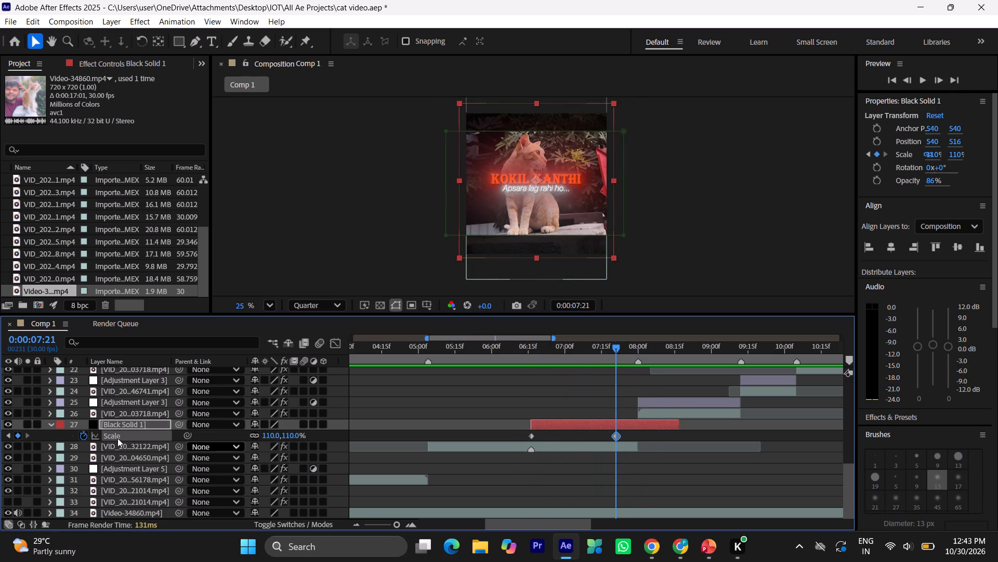
Set the black solid's Scale keyframe at 0:00:07:21 to 109%.
drag(270, 436, 265, 441)
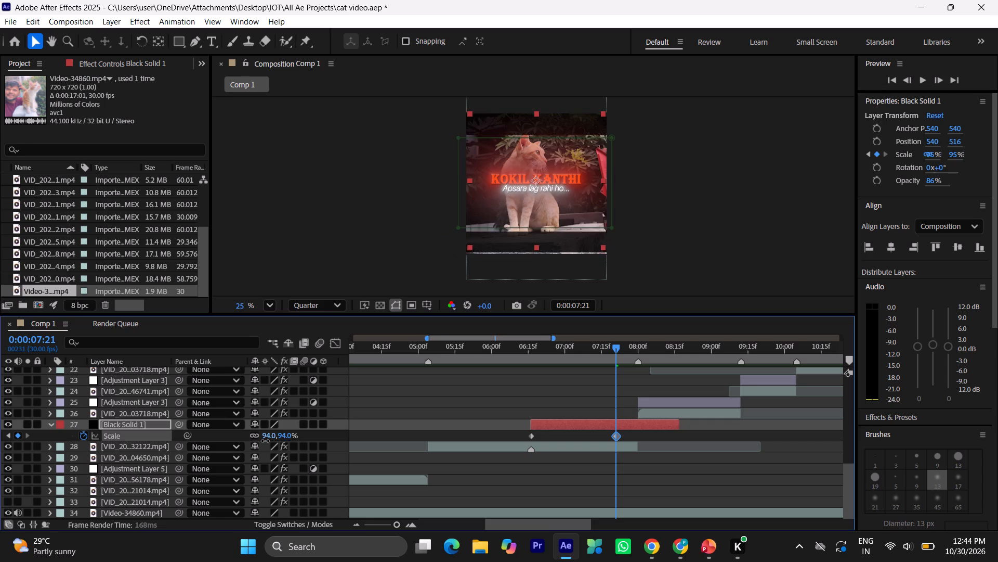
drag(265, 441, 271, 441)
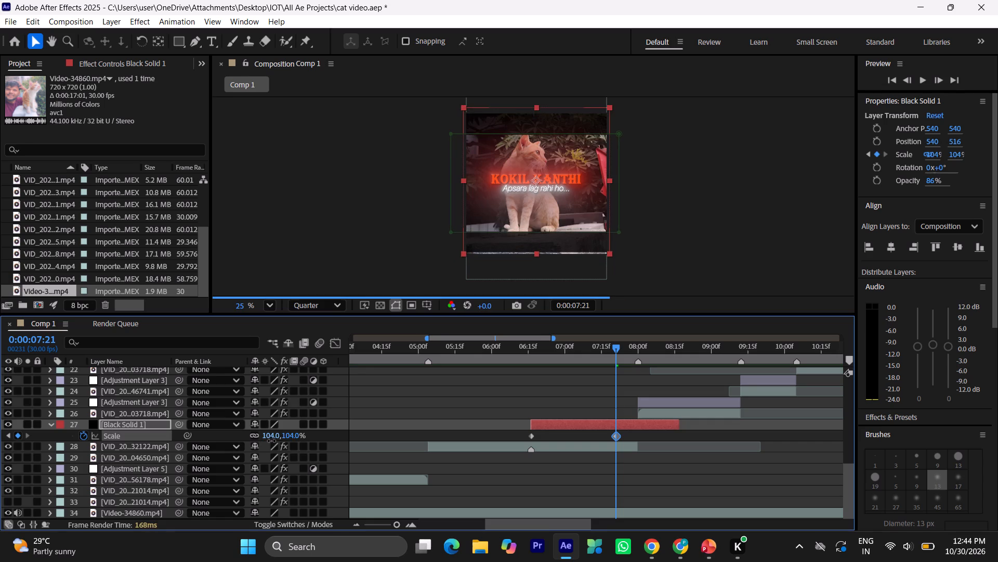
drag(271, 441, 274, 440)
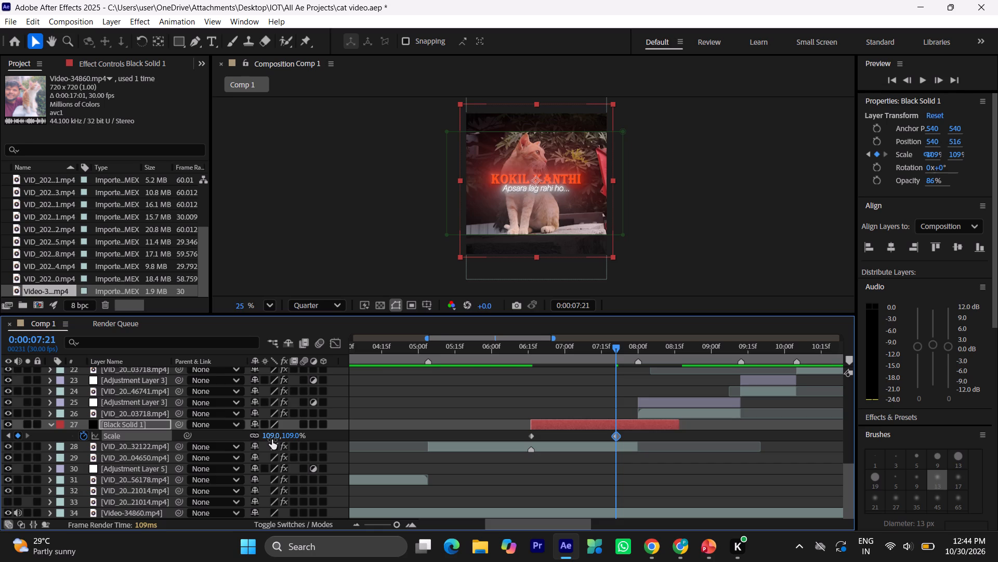
Add a Scale keyframe to the black solid at 0:00:07:27 that holds the 109% value.
click(630, 350)
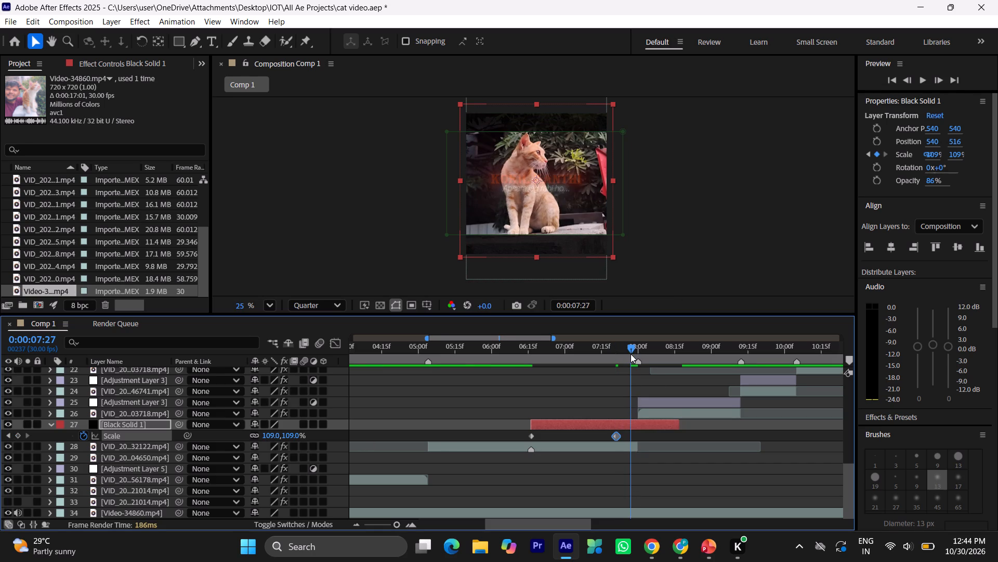
click(17, 440)
At 0:00:08:11, move the black solid two places up in the layer stack, above the Adjustment Layer 3 at number 25.
key(o)
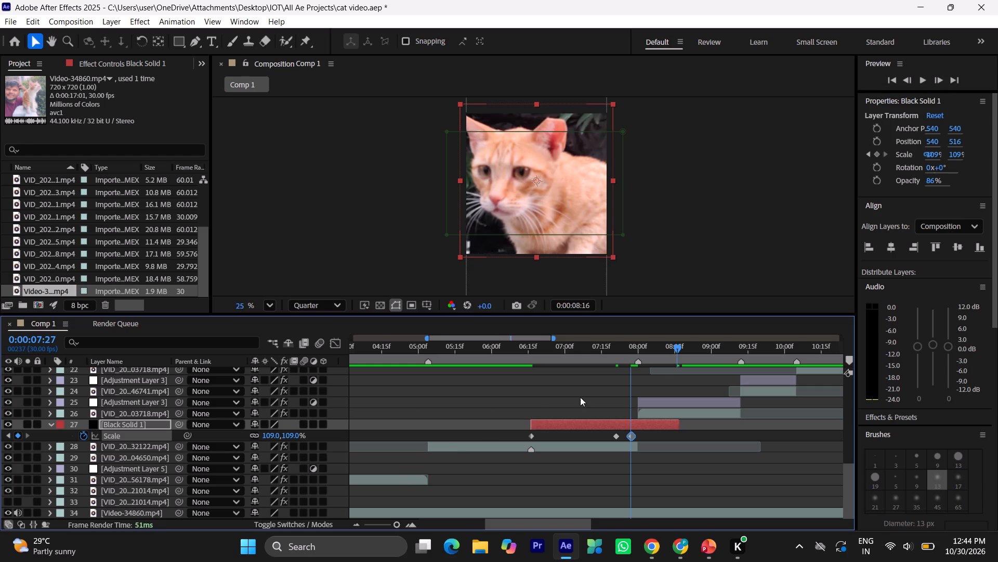
click(665, 353)
click(665, 353)
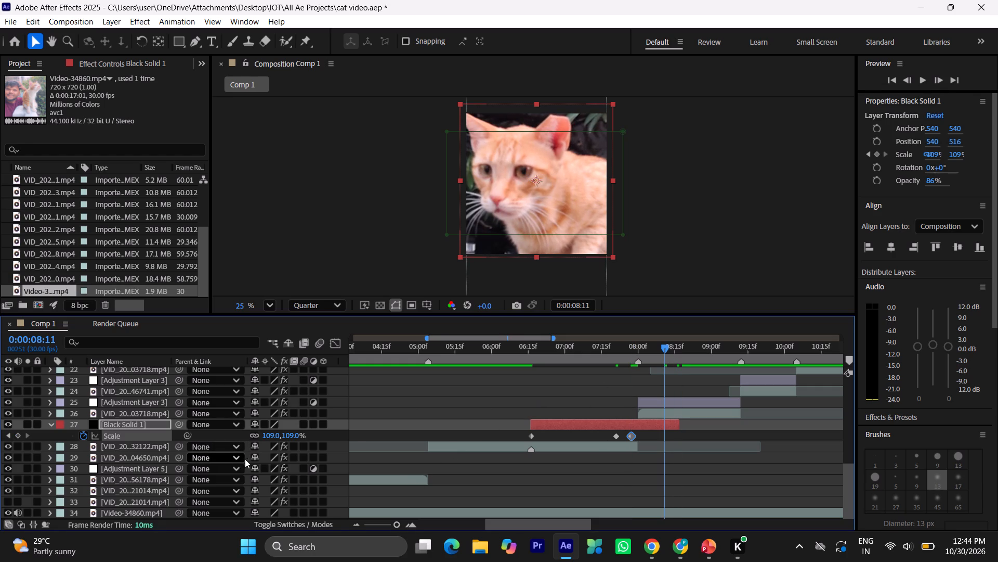
key(ctrl+bracketright)
key(ctrl+bracketright)
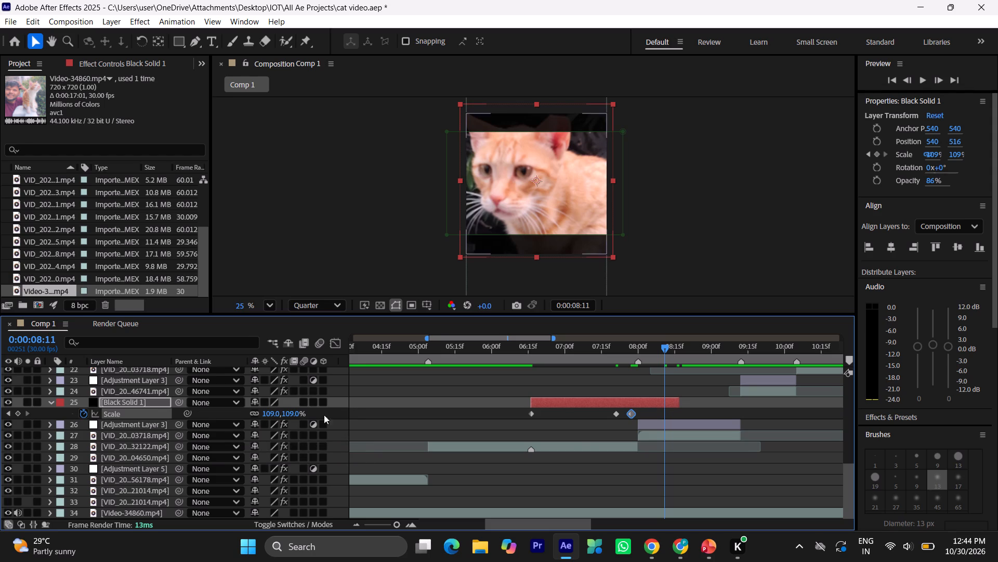
Add a 157% Scale keyframe to the black solid at 0:00:08:11 so the bars open out, and save the project.
drag(271, 414, 295, 412)
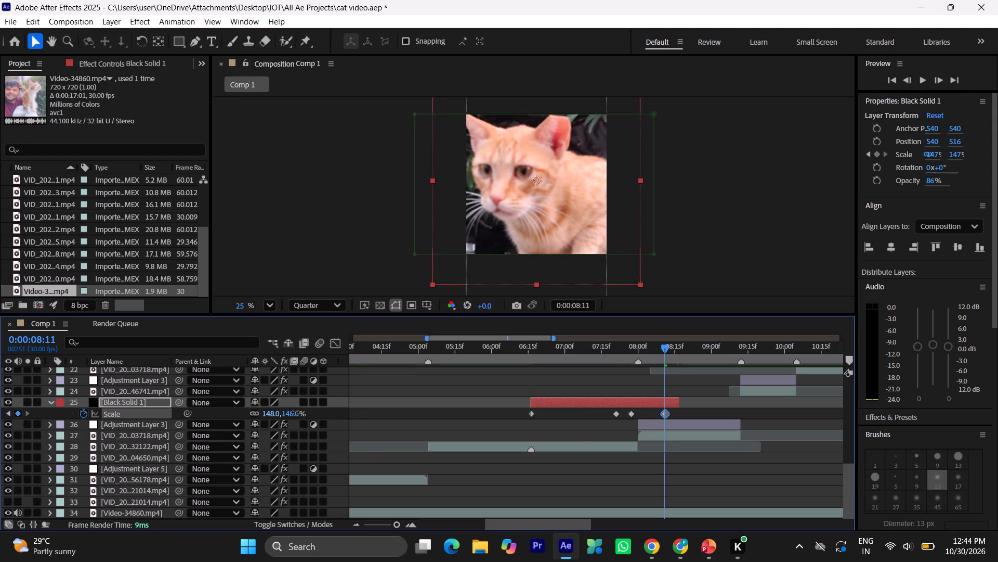
drag(295, 412, 299, 411)
key(ctrl+s)
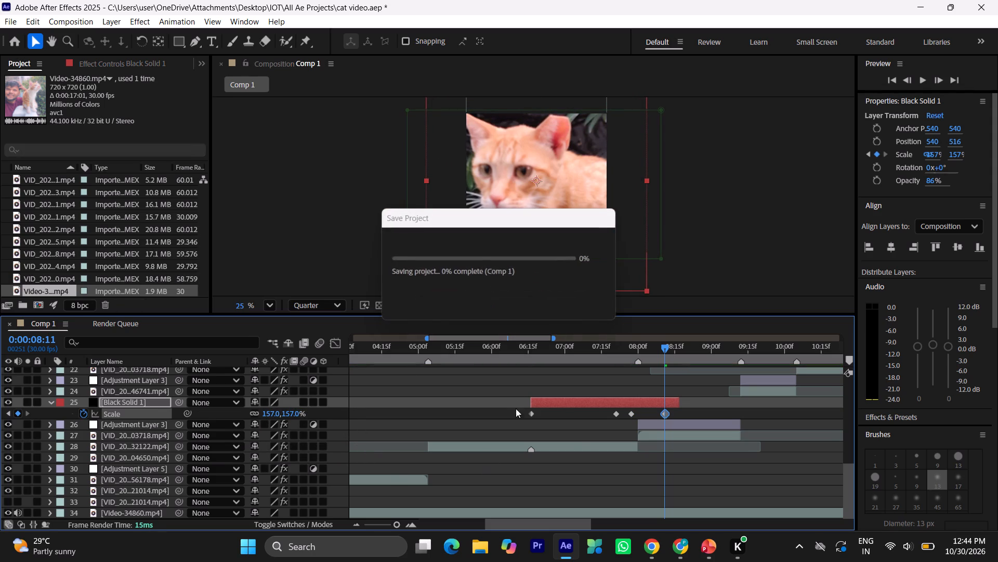
Play back the bars closing and opening several times, starting between 0:00:06:05 and 0:00:06:12.
click(504, 350)
key(space)
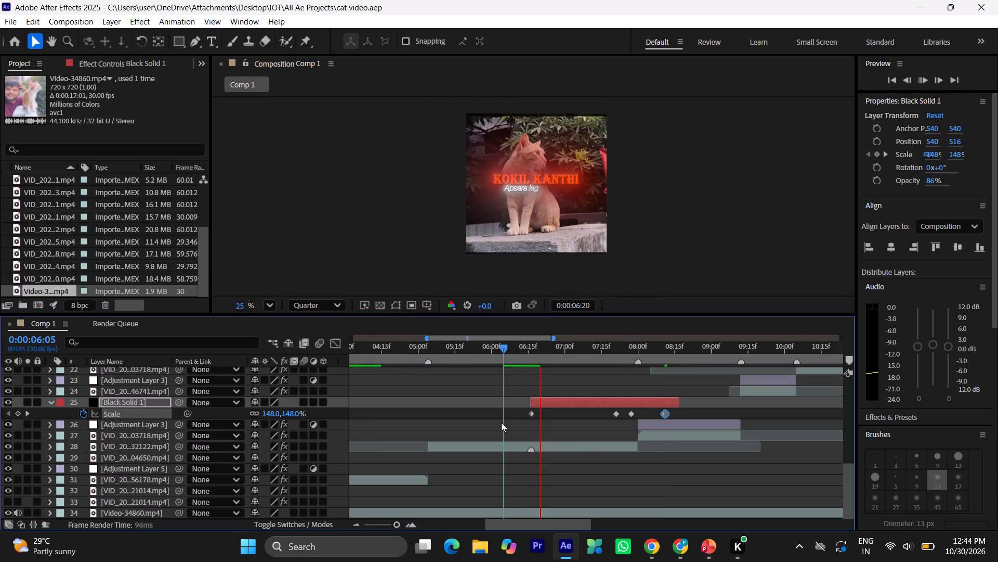
click(514, 352)
key(space)
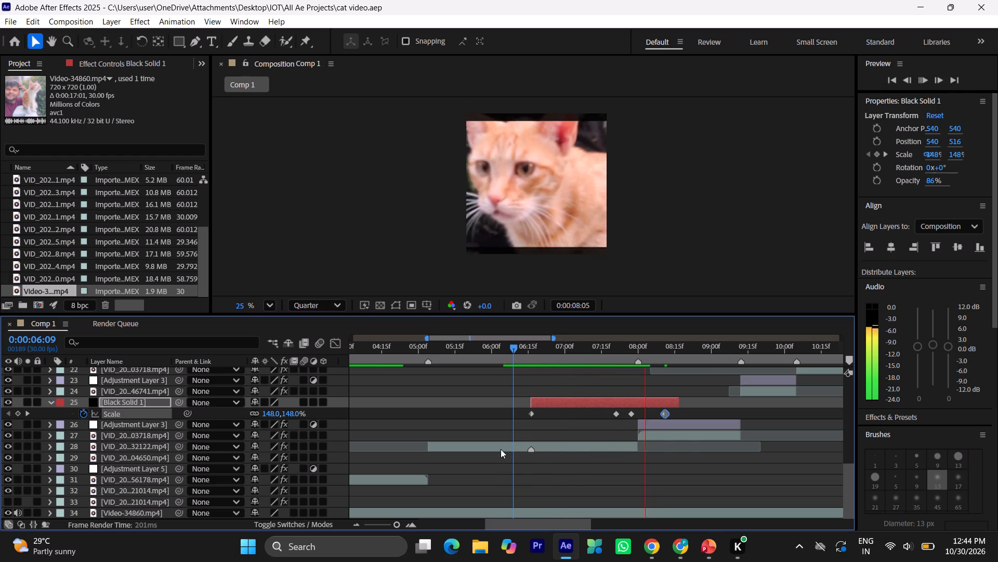
click(517, 351)
key(space)
click(521, 353)
key(space)
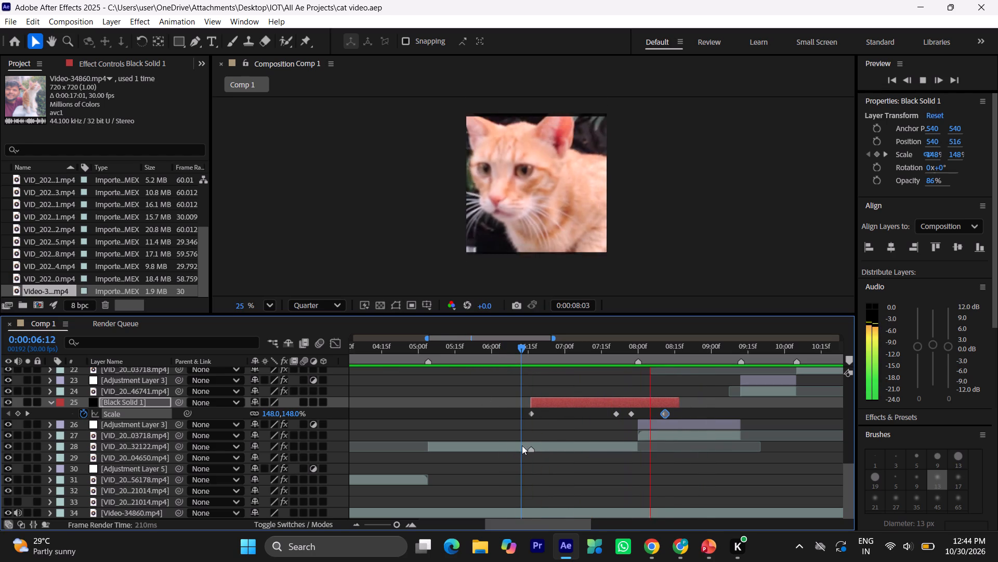
key(space)
Apply Easy Ease to all four Scale keyframes of the black solid.
drag(518, 410, 620, 429)
click(524, 409)
drag(516, 415, 535, 420)
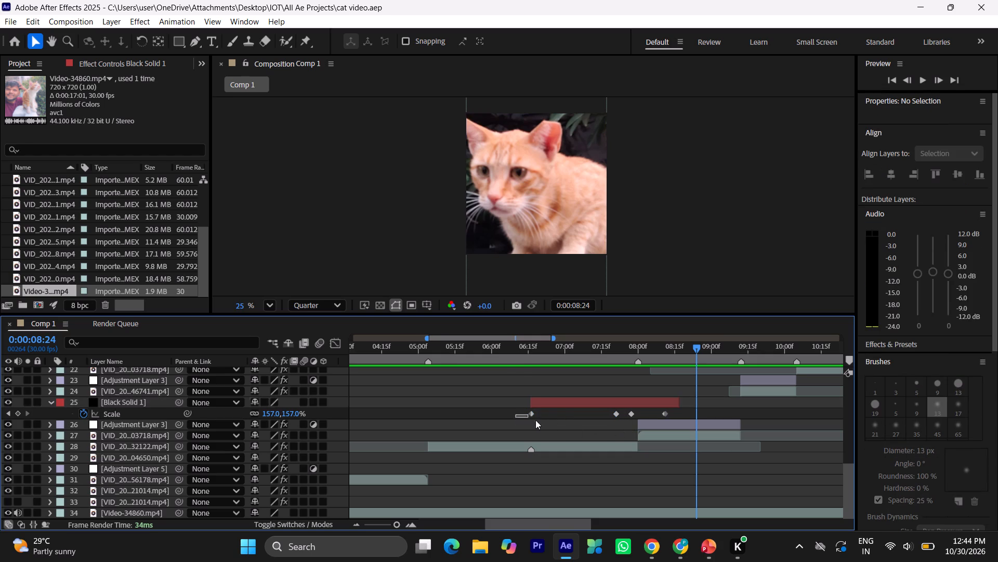
drag(535, 420, 699, 421)
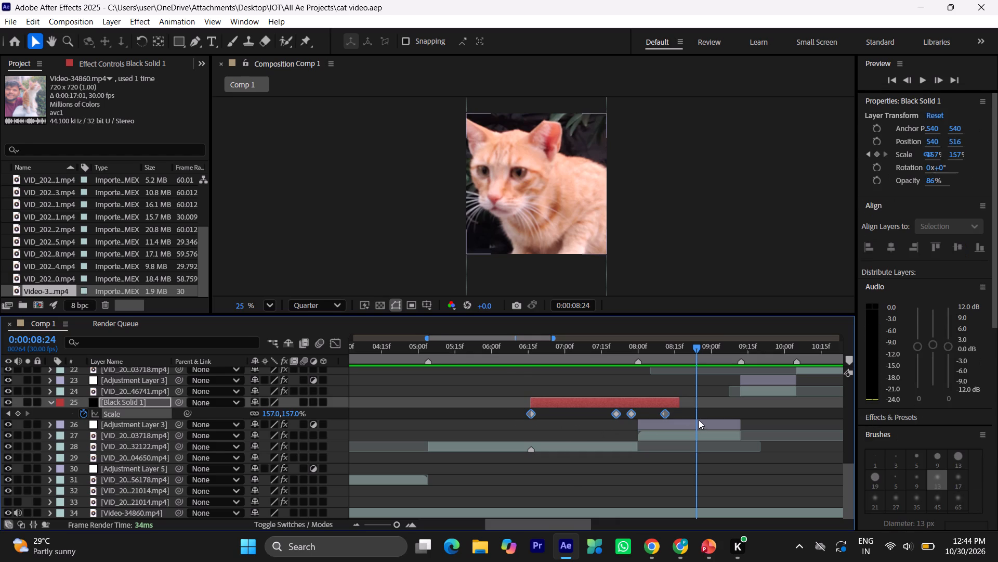
key(F9)
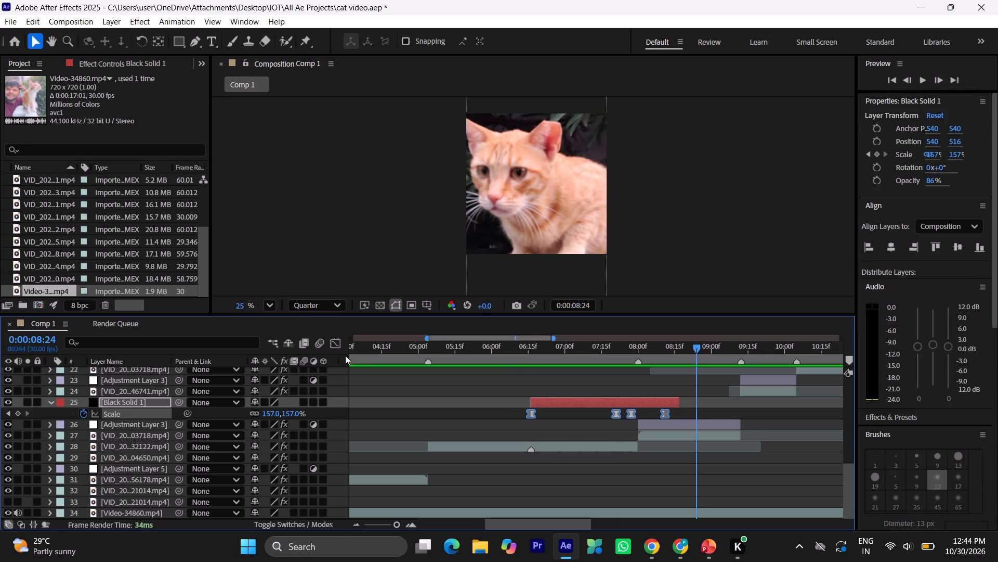
Show the black solid's Scale animation as a speed graph and select its first two keyframes.
click(332, 344)
drag(489, 409, 582, 380)
right_click(481, 468)
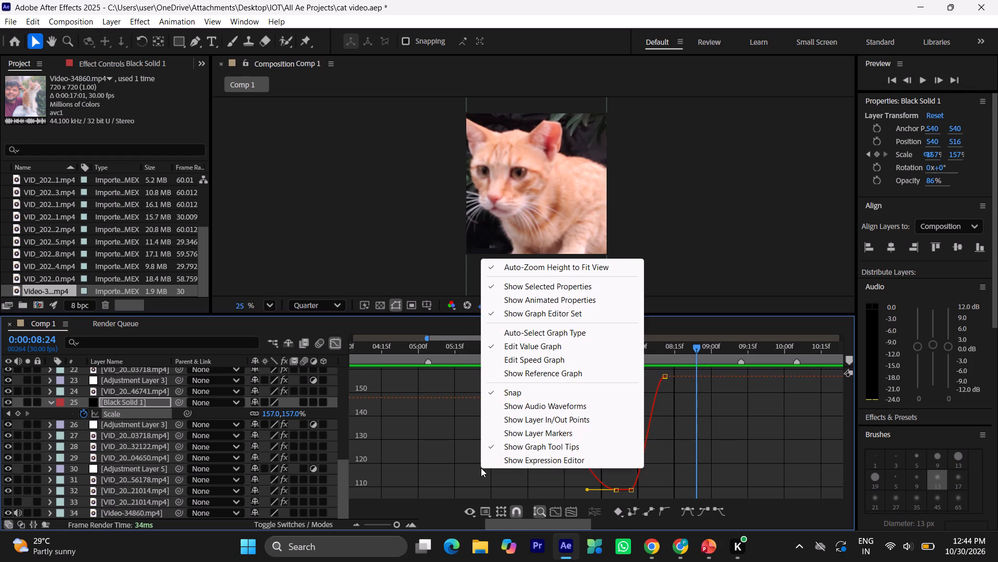
click(519, 363)
drag(496, 442, 521, 466)
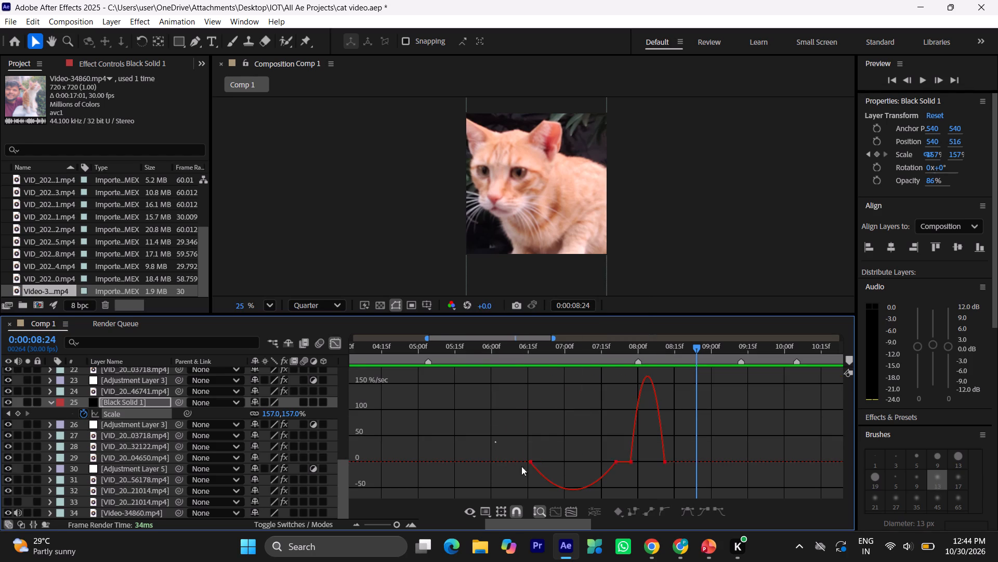
drag(521, 466, 628, 514)
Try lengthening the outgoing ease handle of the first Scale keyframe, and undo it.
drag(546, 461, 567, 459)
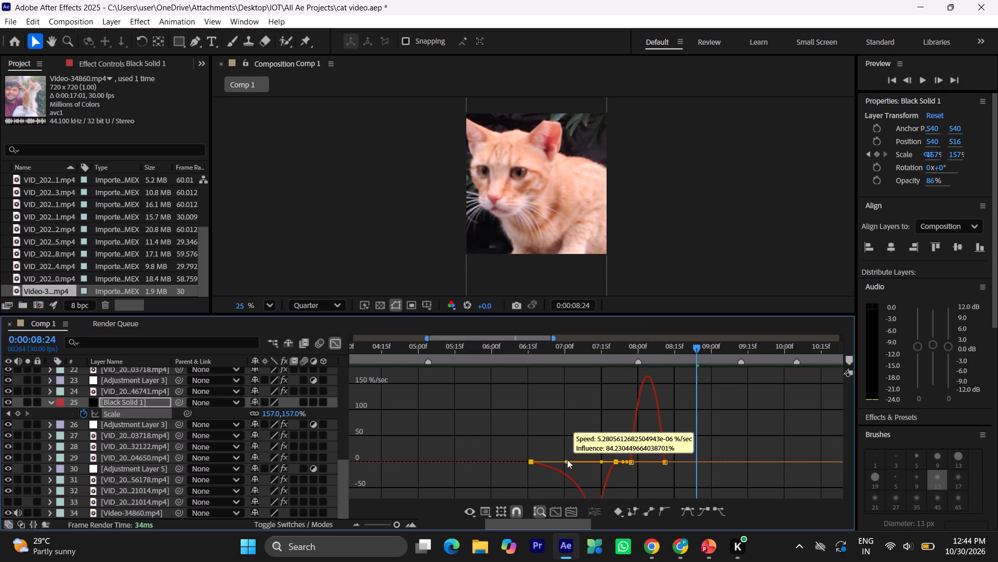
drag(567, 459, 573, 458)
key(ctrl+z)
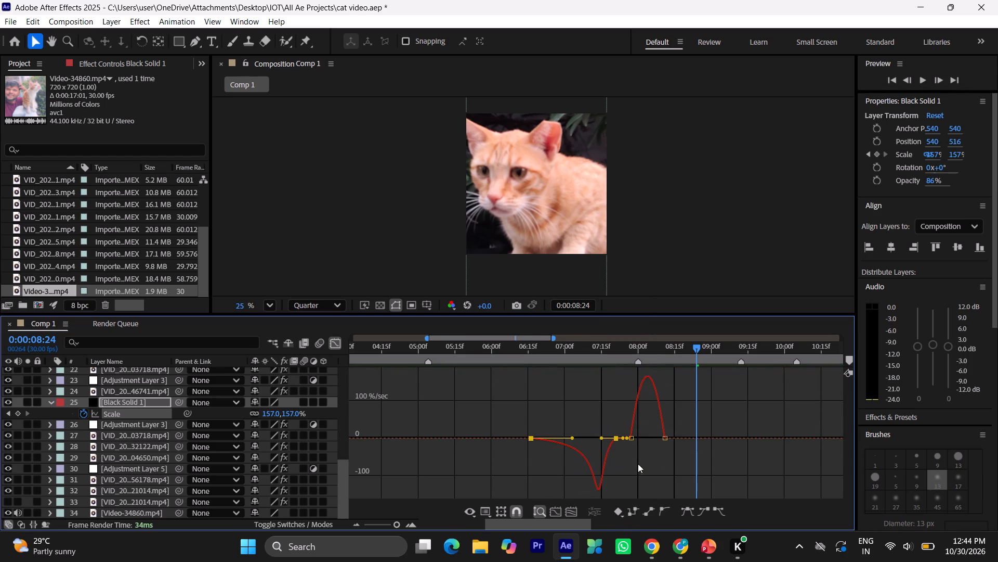
Lengthen the incoming ease handle of the 0:00:07:21 Scale keyframe so the bars close in fast and settle slowly.
drag(600, 462, 583, 463)
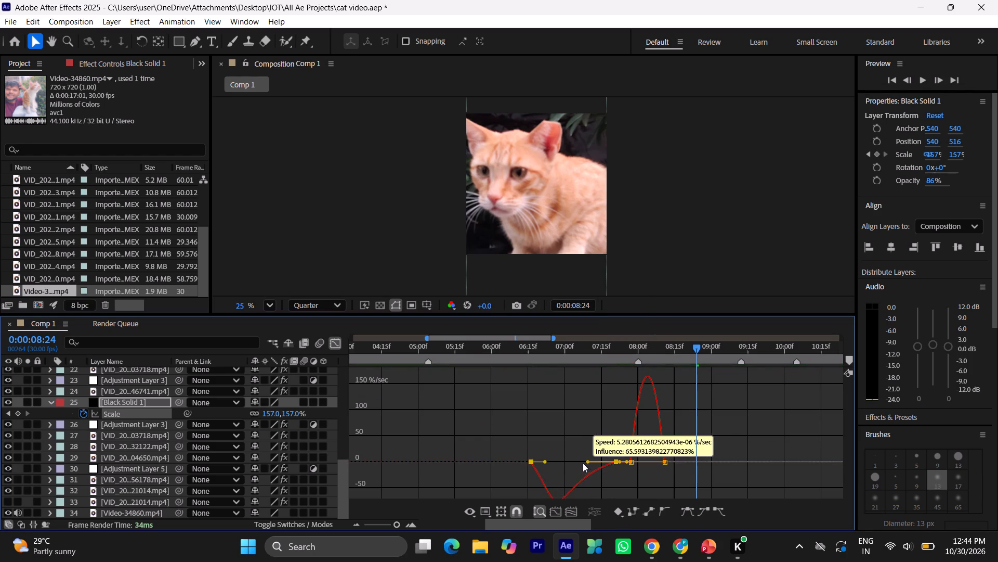
drag(583, 463, 572, 463)
Play back the eased closing of the bars several times, starting between 0:00:06:03 and 0:00:06:09.
click(500, 351)
key(space)
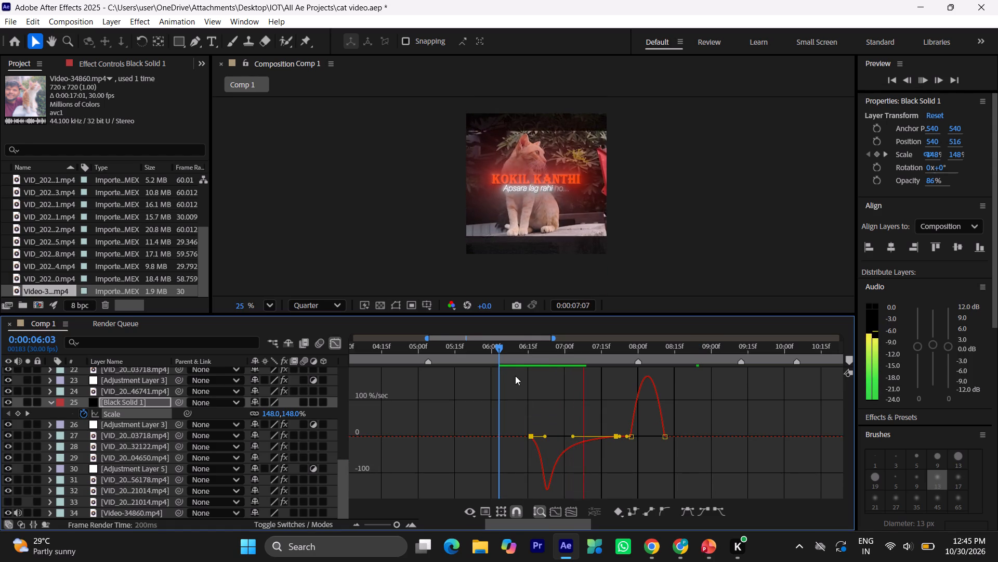
click(506, 354)
key(space)
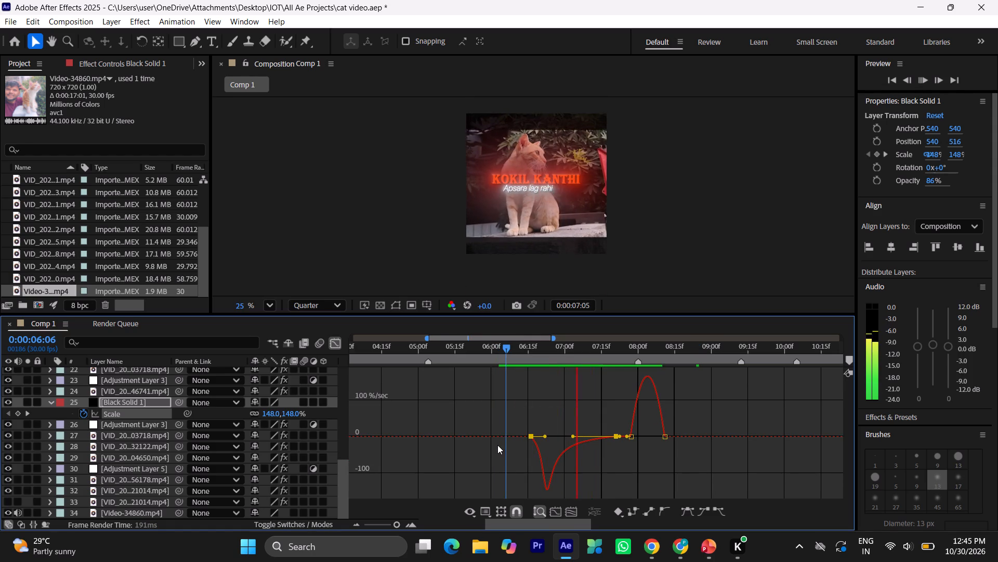
key(space)
click(513, 351)
key(space)
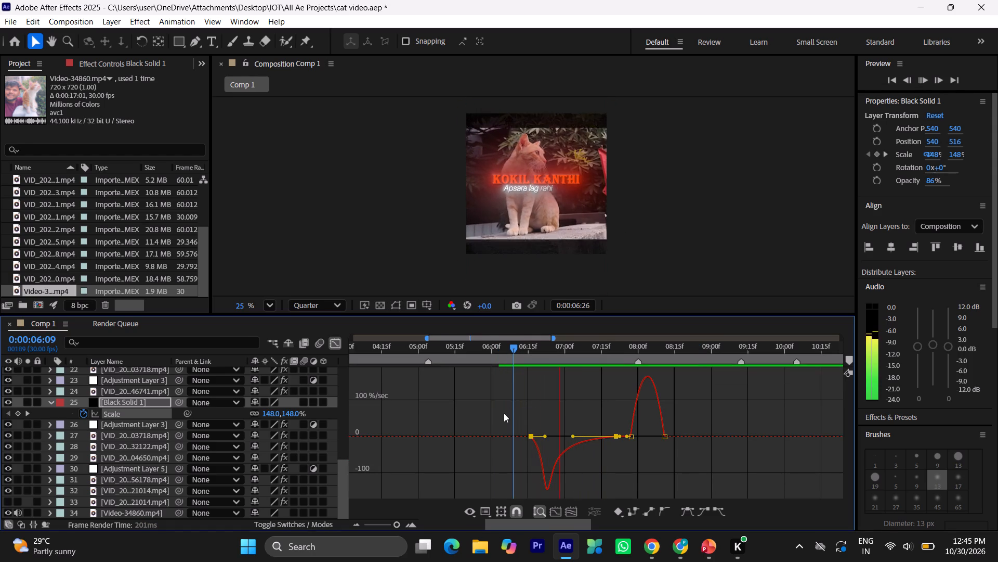
key(space)
Shift the black solid's first two Scale keyframes earlier together so the first one sits at 0:00:06:14.
drag(509, 356, 539, 363)
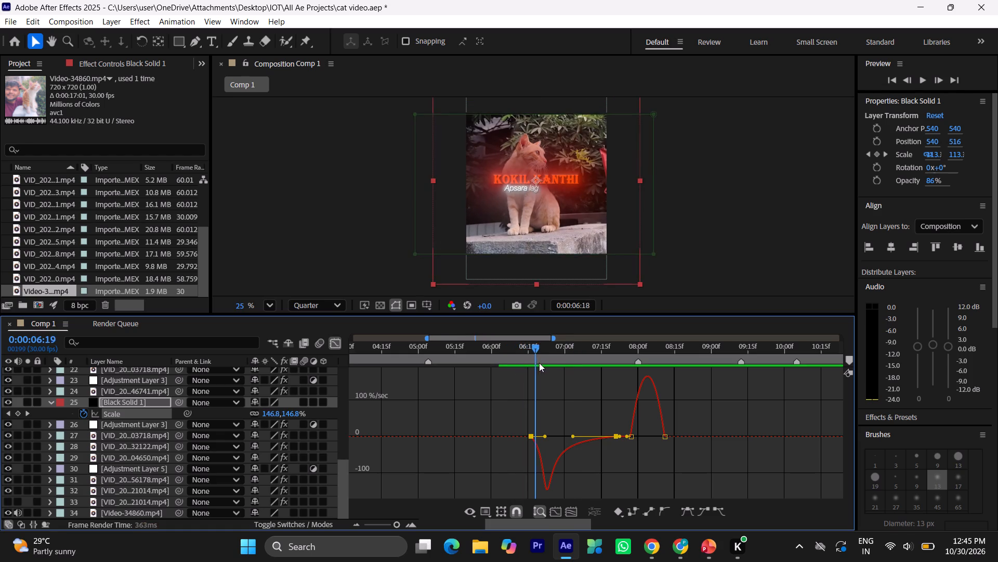
drag(539, 363, 544, 364)
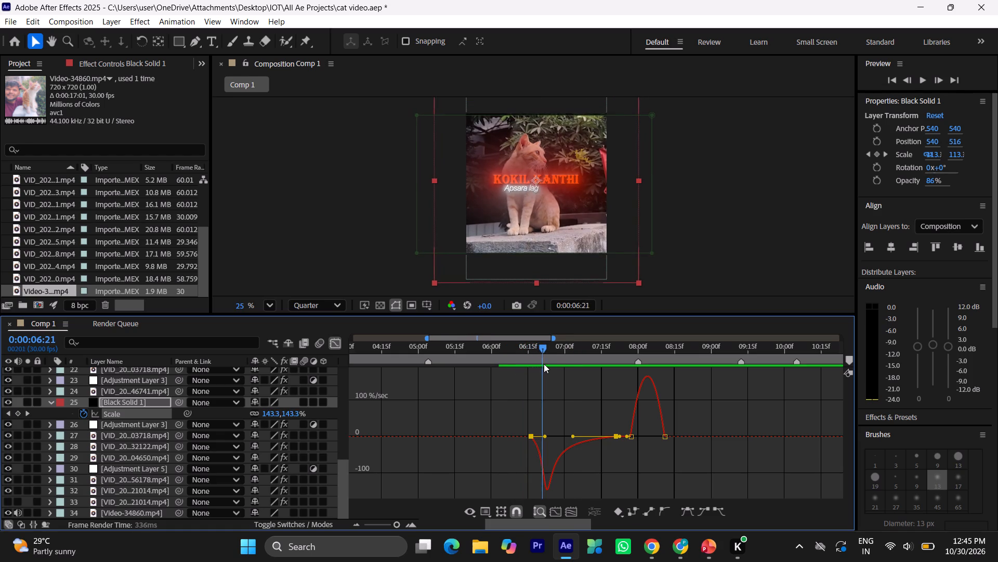
drag(544, 364, 526, 375)
click(335, 349)
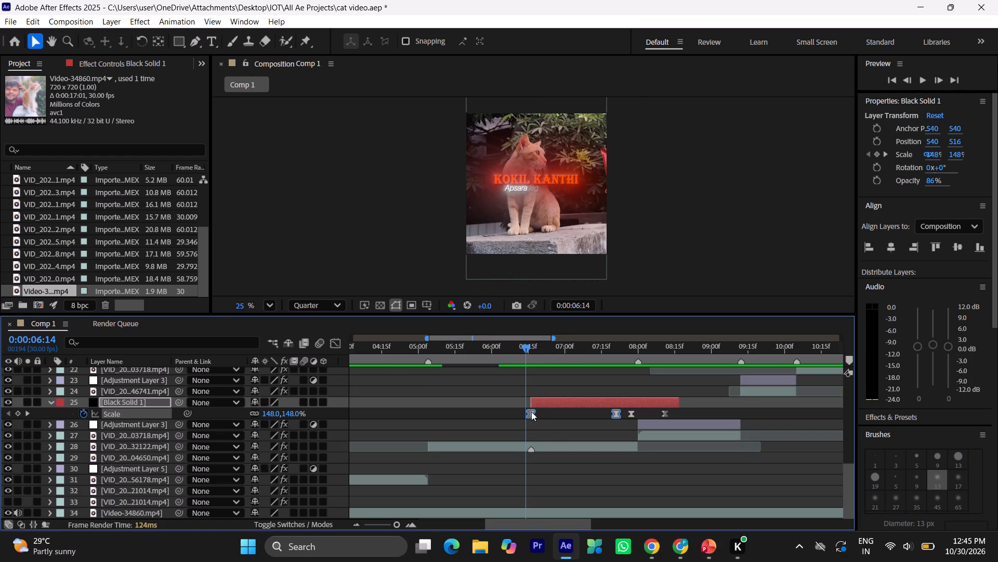
click(531, 412)
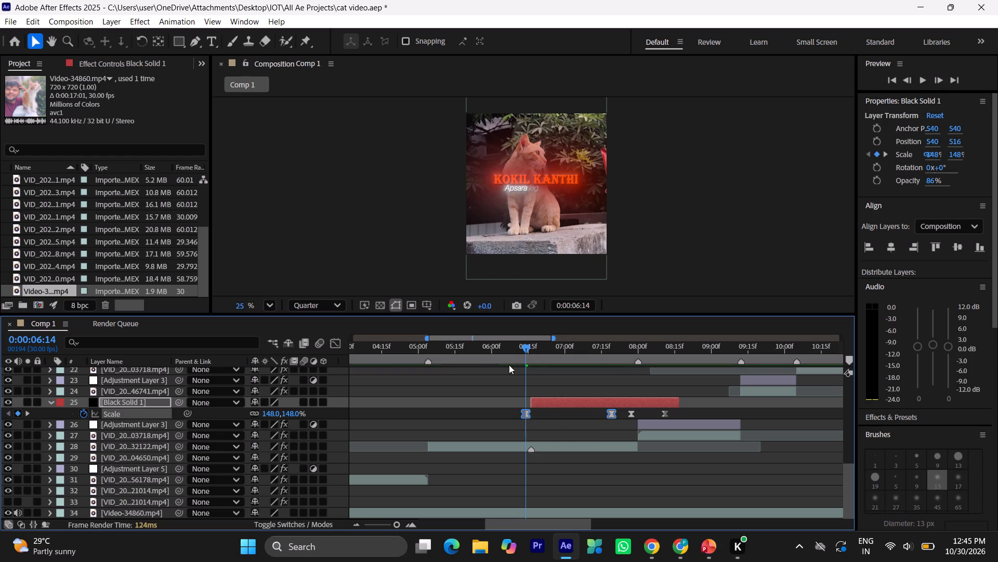
Show the black solid's Scale speed graph and play back the bar animation from 0:00:06:03 and 0:00:06:01.
click(333, 344)
click(499, 353)
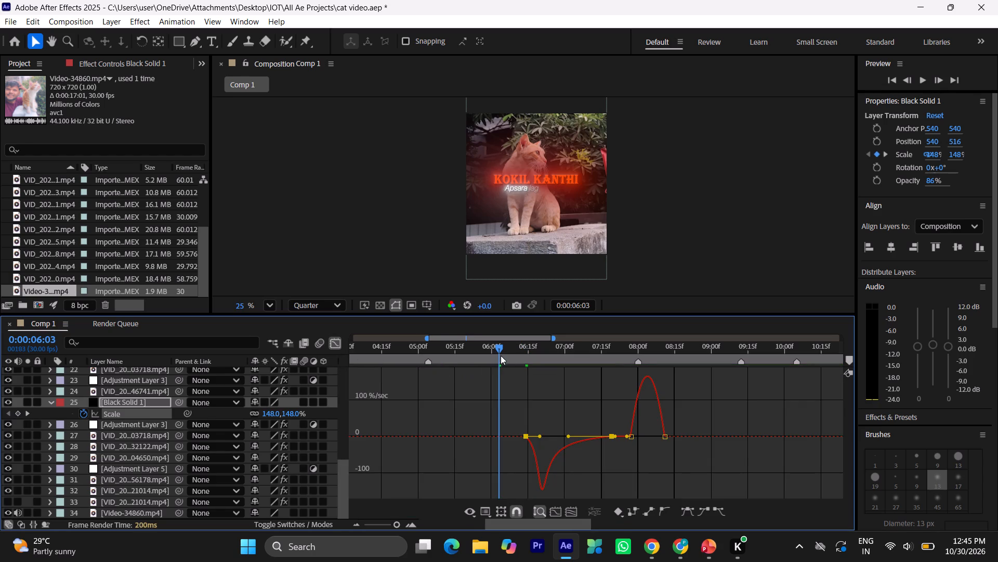
key(space)
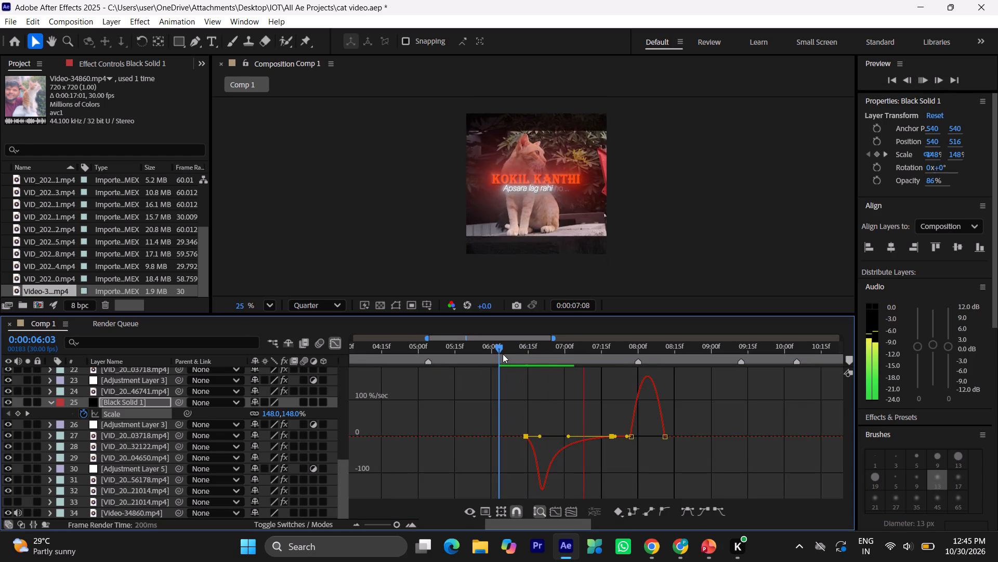
click(502, 353)
key(space)
click(494, 345)
key(space)
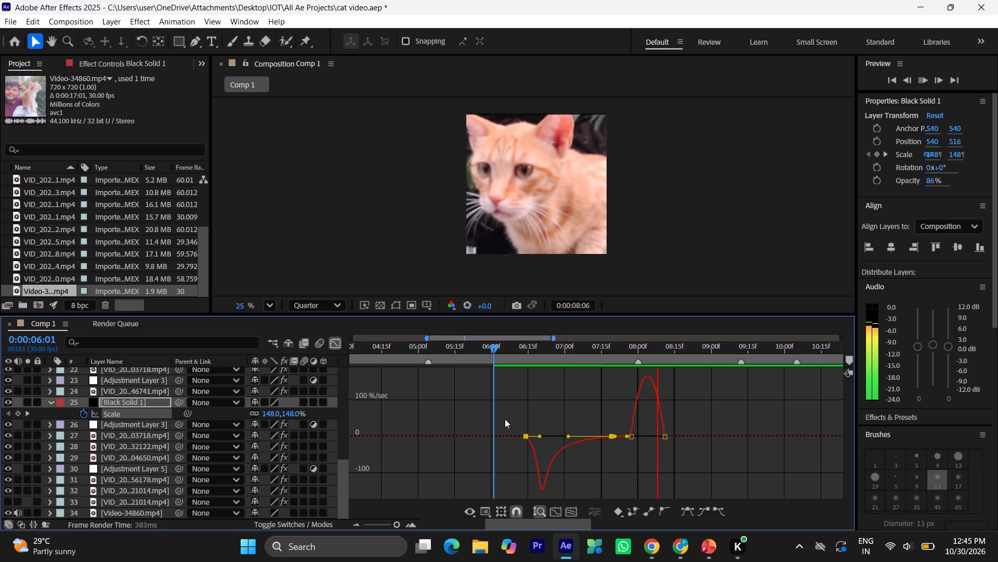
key(space)
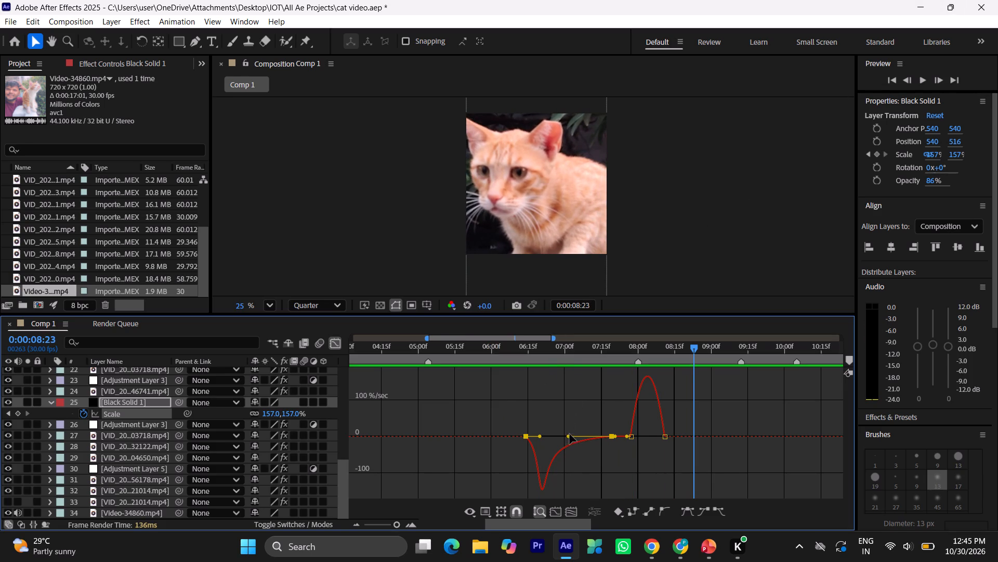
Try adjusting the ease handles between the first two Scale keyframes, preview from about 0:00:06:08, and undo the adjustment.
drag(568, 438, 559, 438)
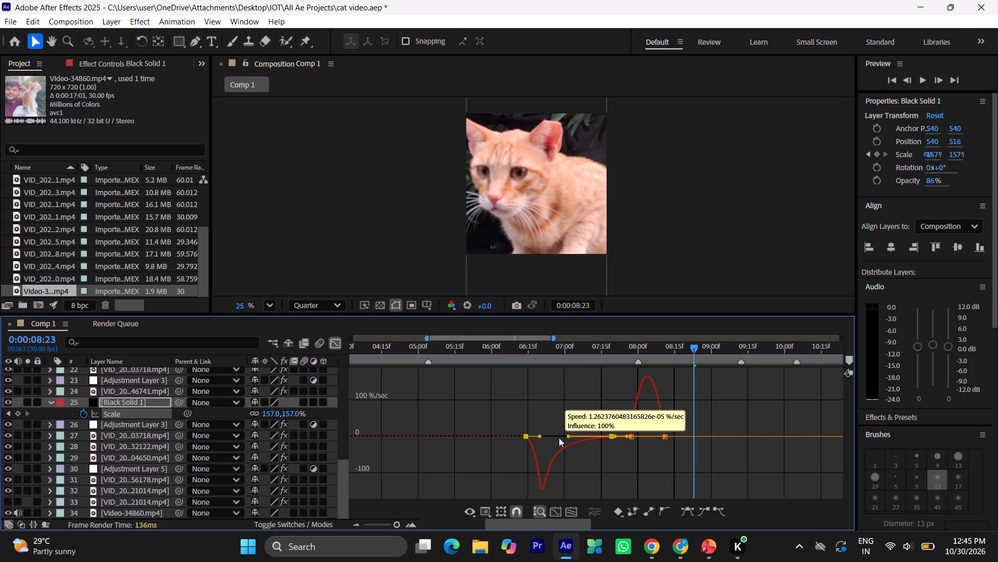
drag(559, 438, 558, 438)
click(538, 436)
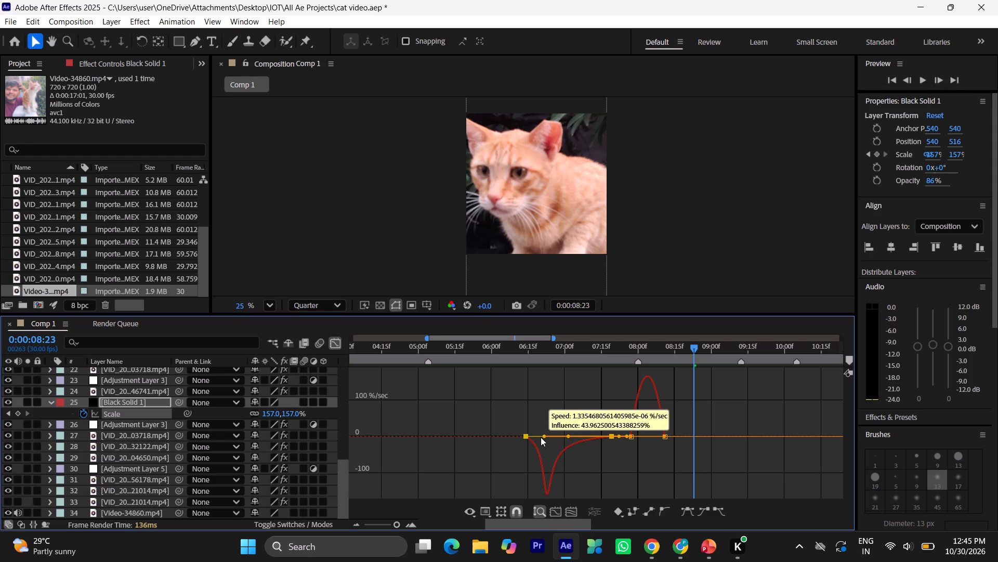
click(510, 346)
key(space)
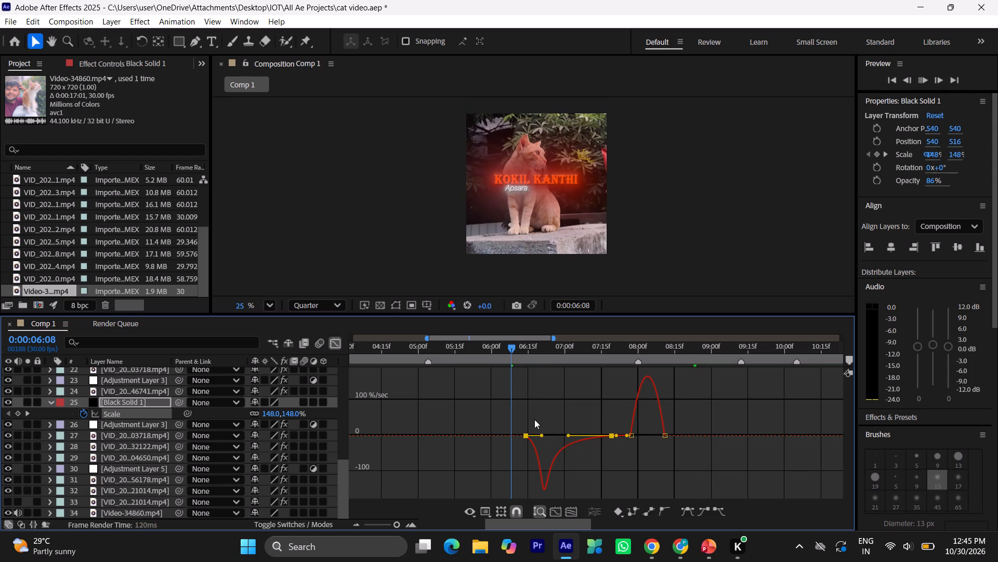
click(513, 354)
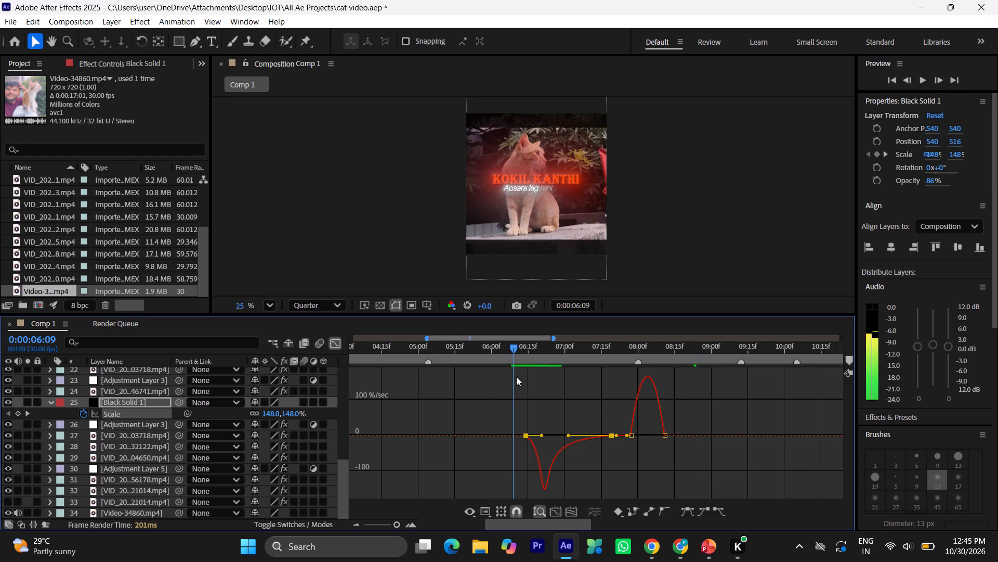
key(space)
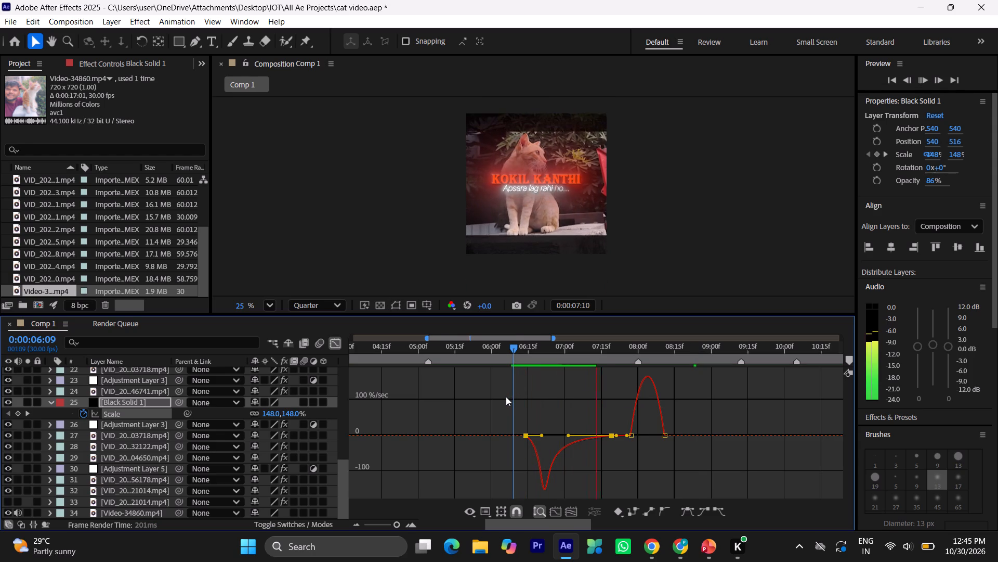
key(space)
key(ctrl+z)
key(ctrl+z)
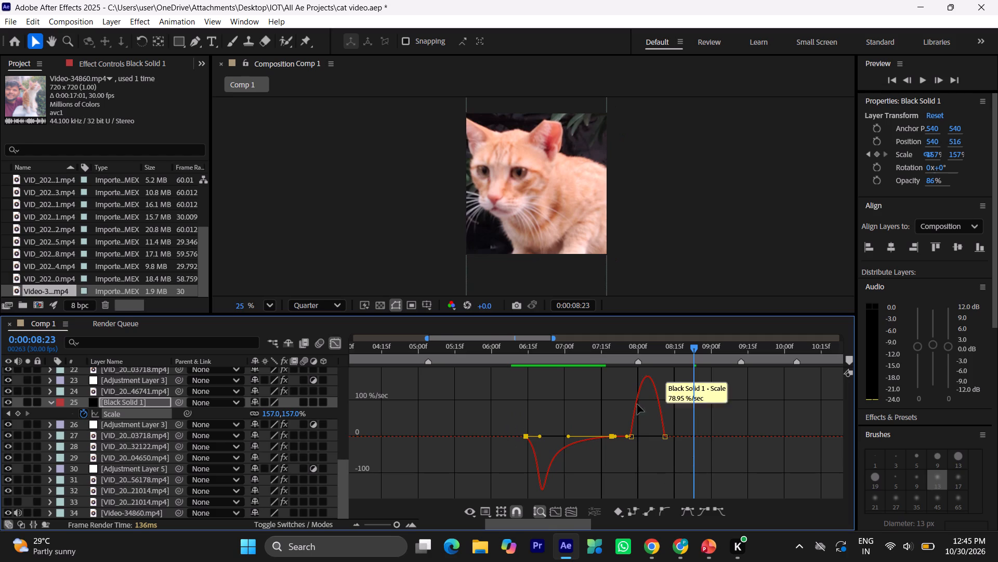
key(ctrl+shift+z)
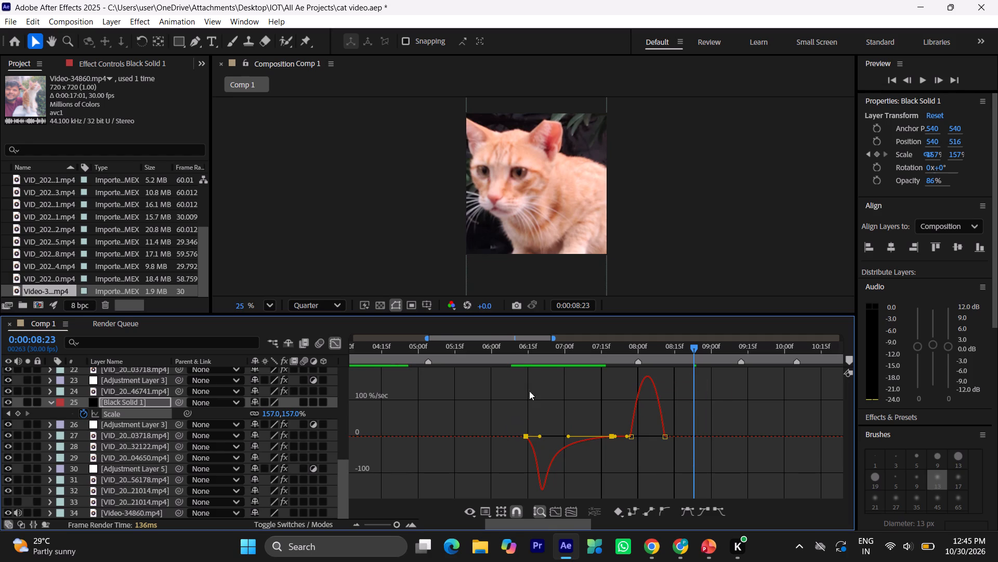
Play back the bars closing and opening, starting from 0:00:06:09 and again from 0:00:06:12.
click(513, 354)
key(space)
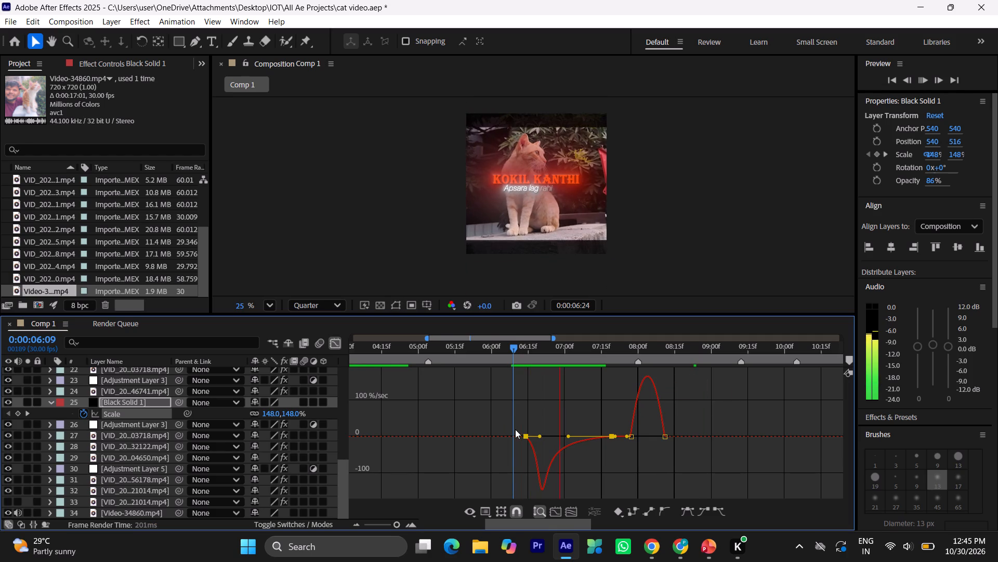
click(522, 350)
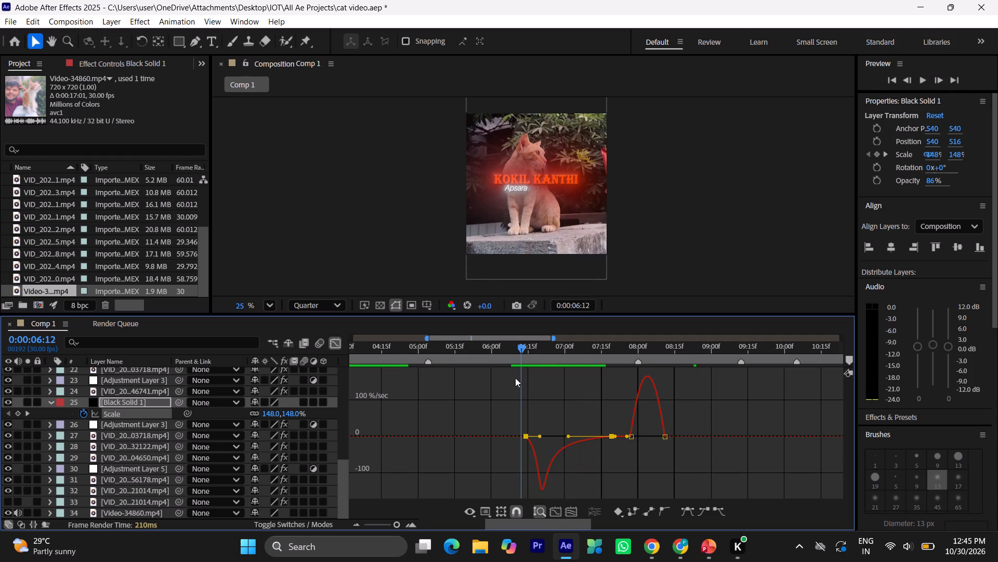
key(space)
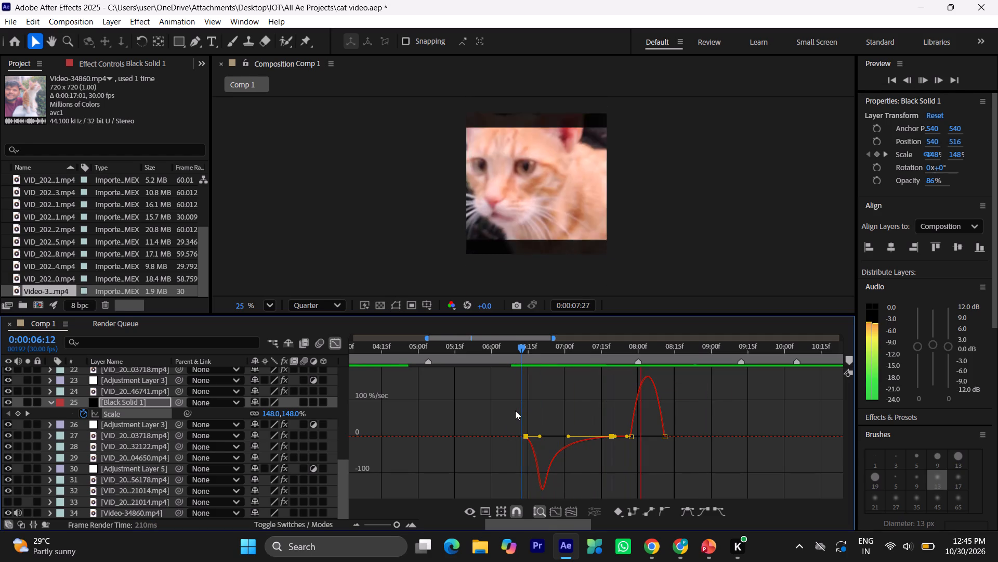
key(space)
Lengthen the incoming ease handle of the last Scale keyframe so the bars open fast and settle slowly.
drag(676, 405, 658, 446)
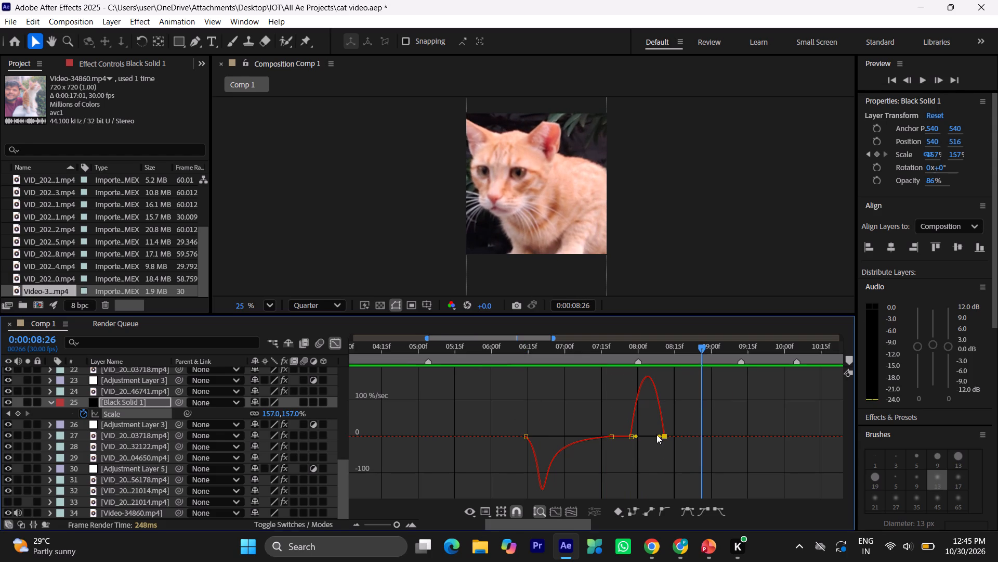
drag(660, 436, 648, 437)
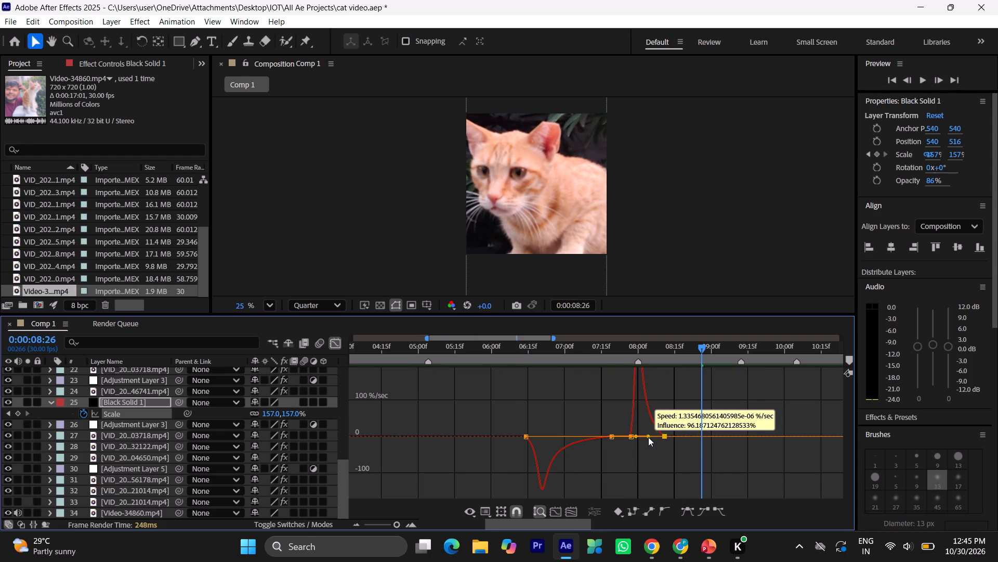
drag(648, 437, 647, 437)
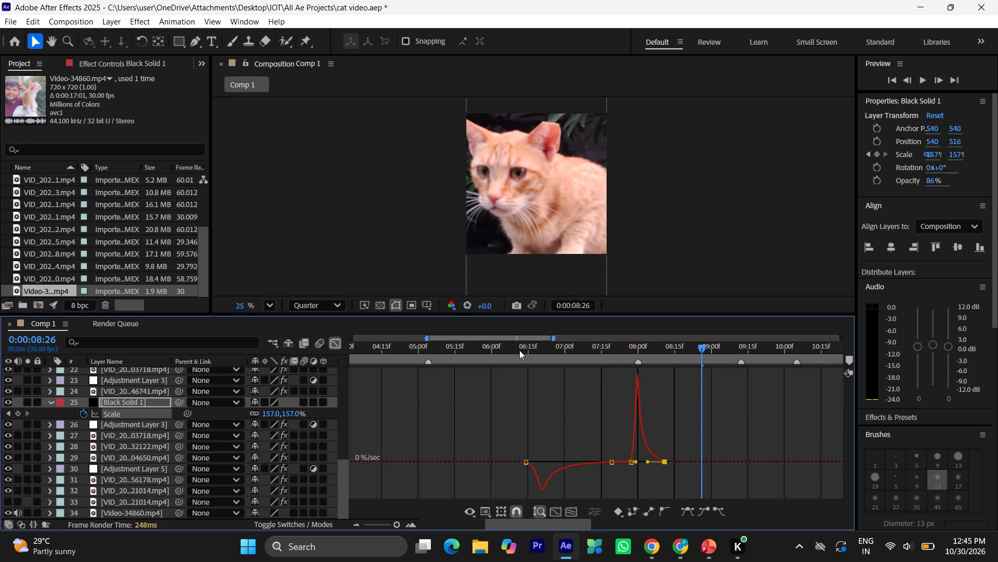
Play back the bar animation with the eased opening, starting between 0:00:06:08 and 0:00:06:12.
click(512, 349)
key(space)
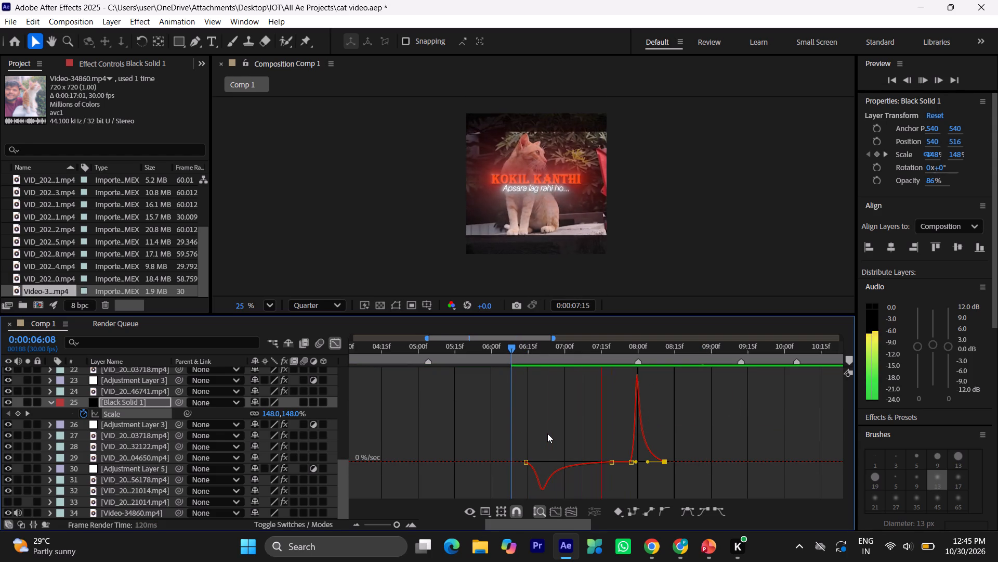
key(space)
click(520, 354)
click(516, 351)
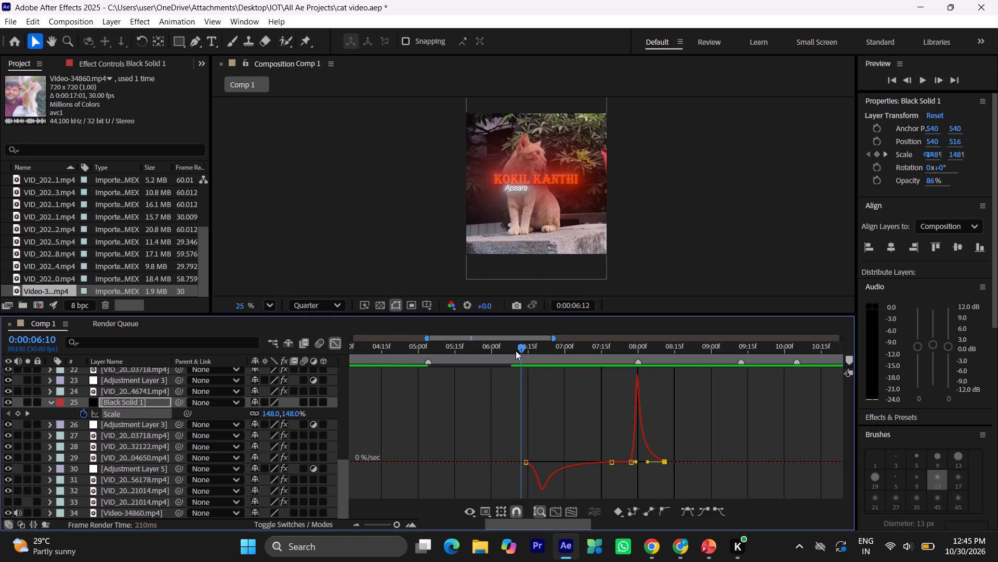
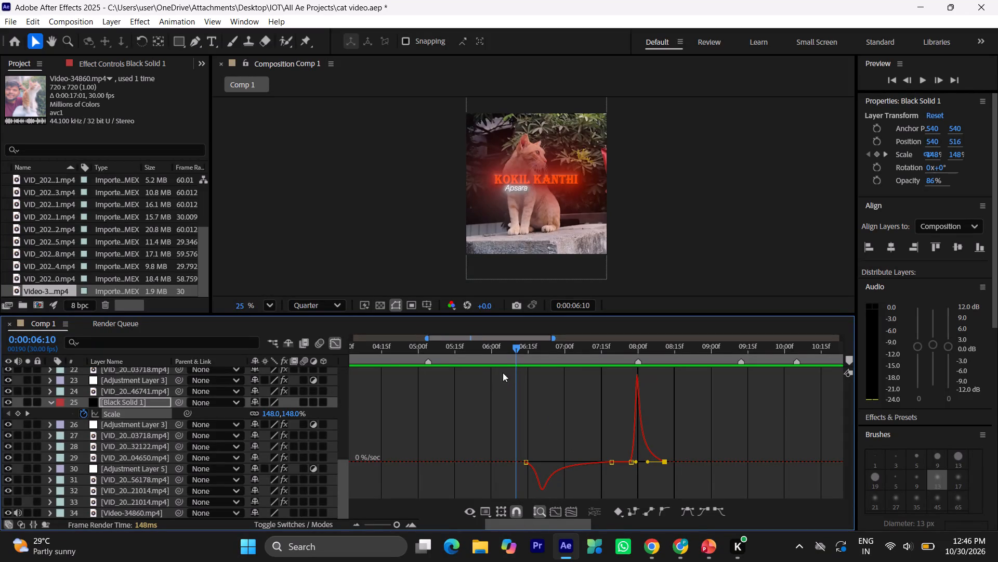
Play back the closing and opening of the black bars from 0:00:05:24.
click(476, 354)
key(space)
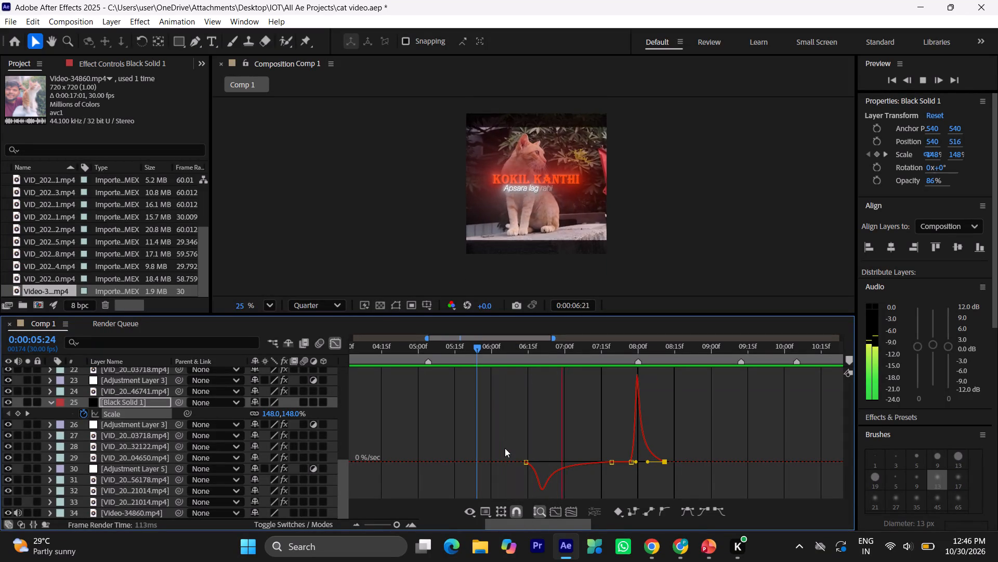
key(space)
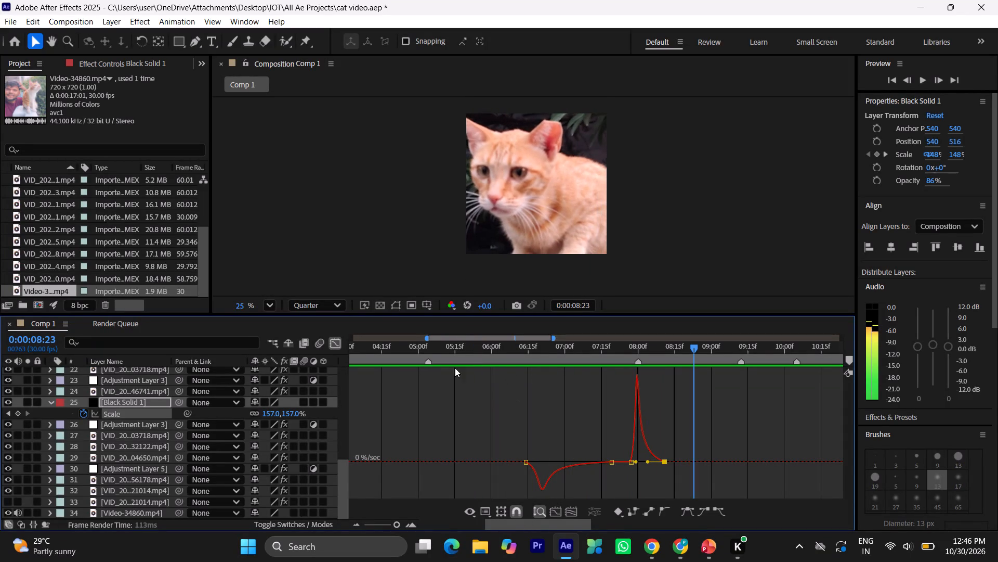
Leave the graph view and shift the Black Solid 1 layer with its keyframes about 8 frames later.
click(335, 342)
drag(546, 401, 547, 402)
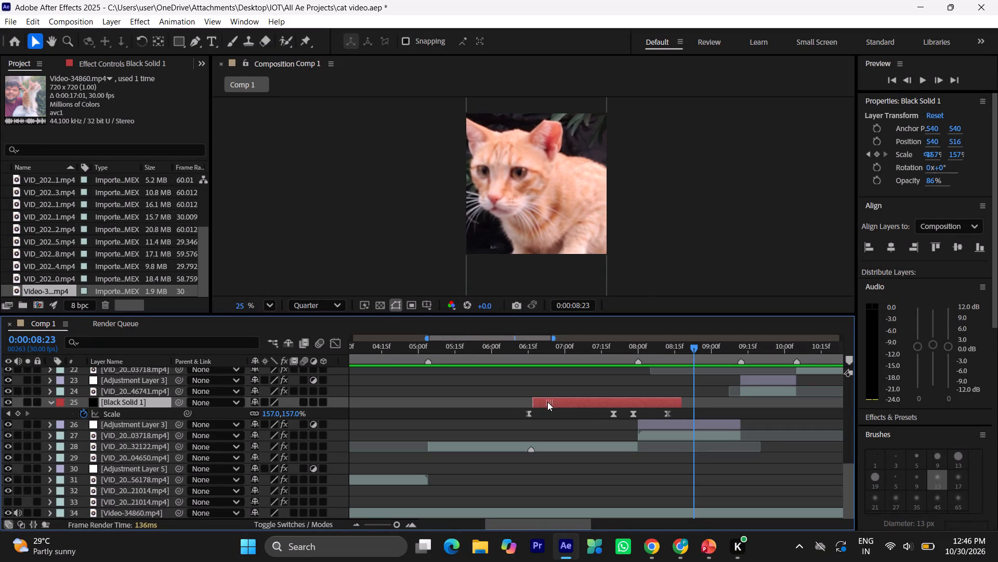
drag(547, 402, 568, 403)
Play back the shifted bar animation from several points between 0:00:06:09 and 0:00:06:22, and check the frame at the 0:00:08:00 cut.
click(525, 345)
key(space)
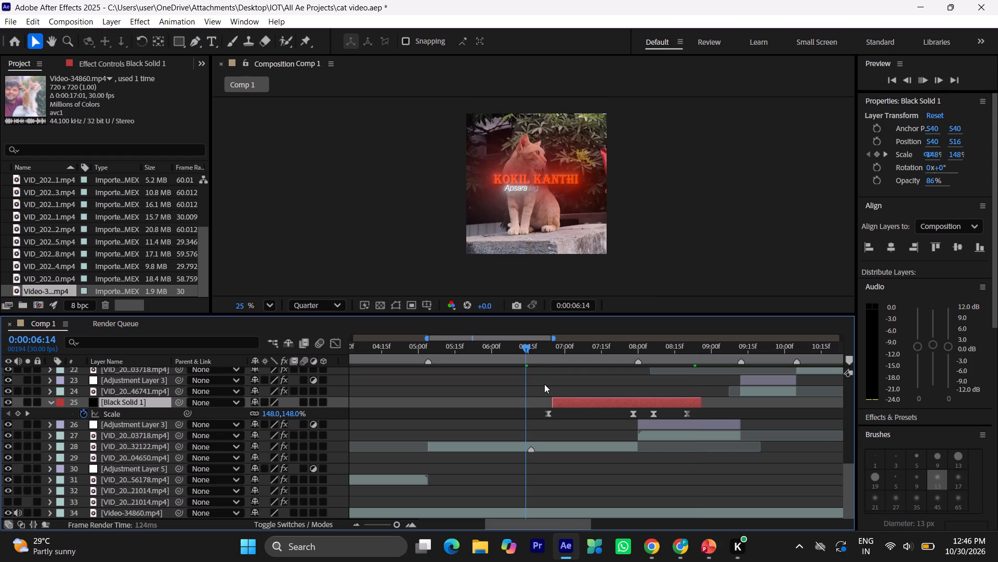
double_click(548, 351)
key(space)
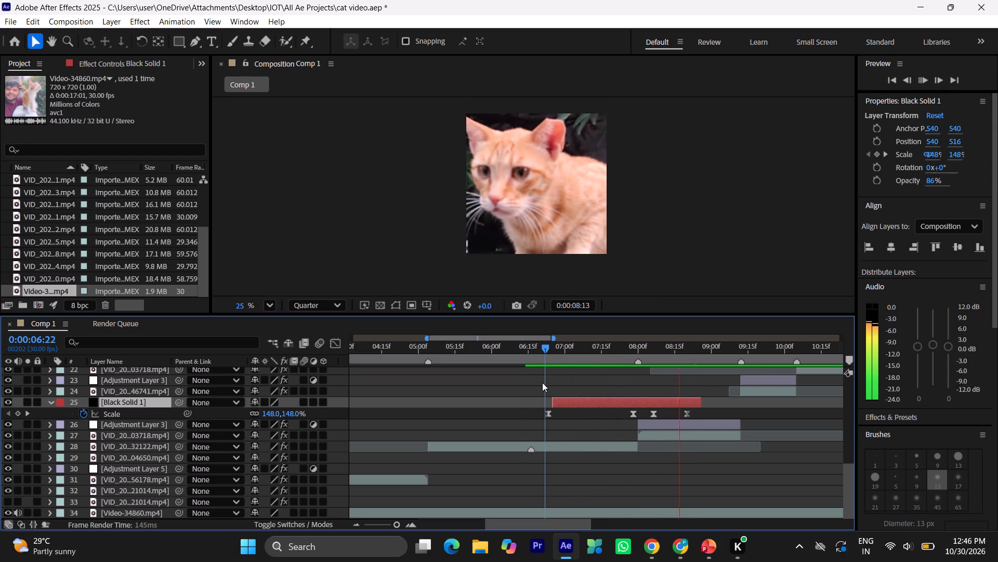
key(space)
click(541, 348)
key(space)
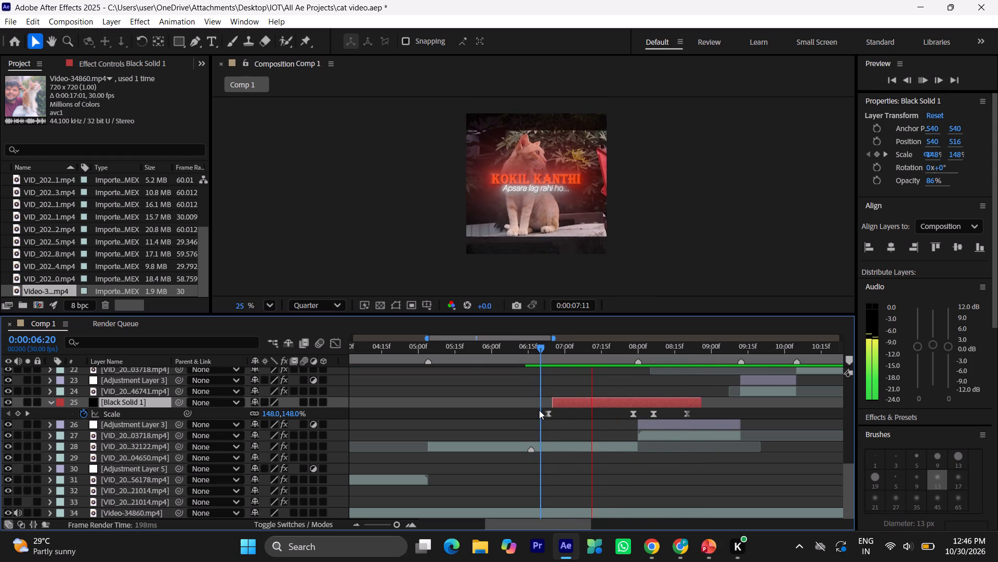
key(space)
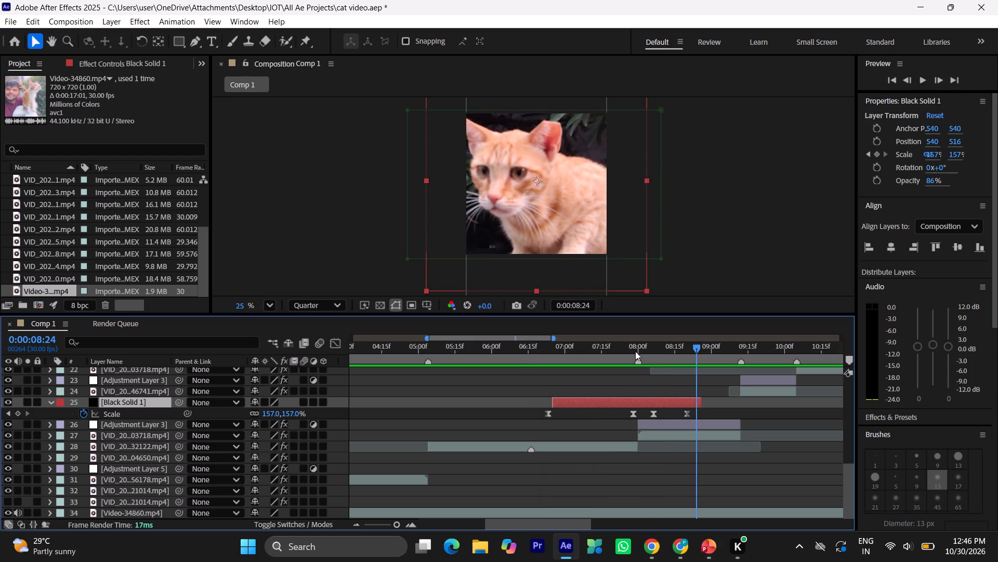
click(636, 347)
click(636, 347)
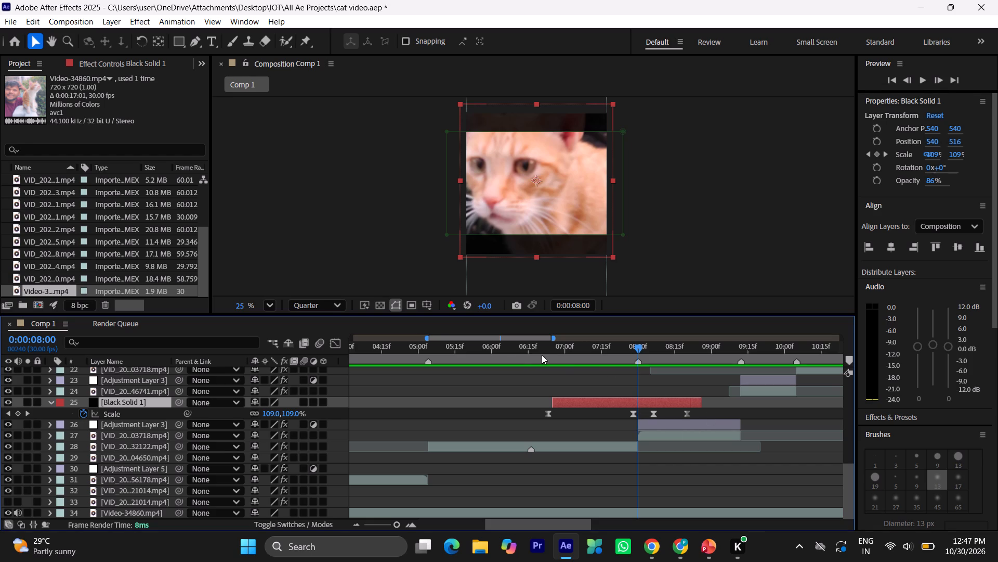
click(514, 349)
key(space)
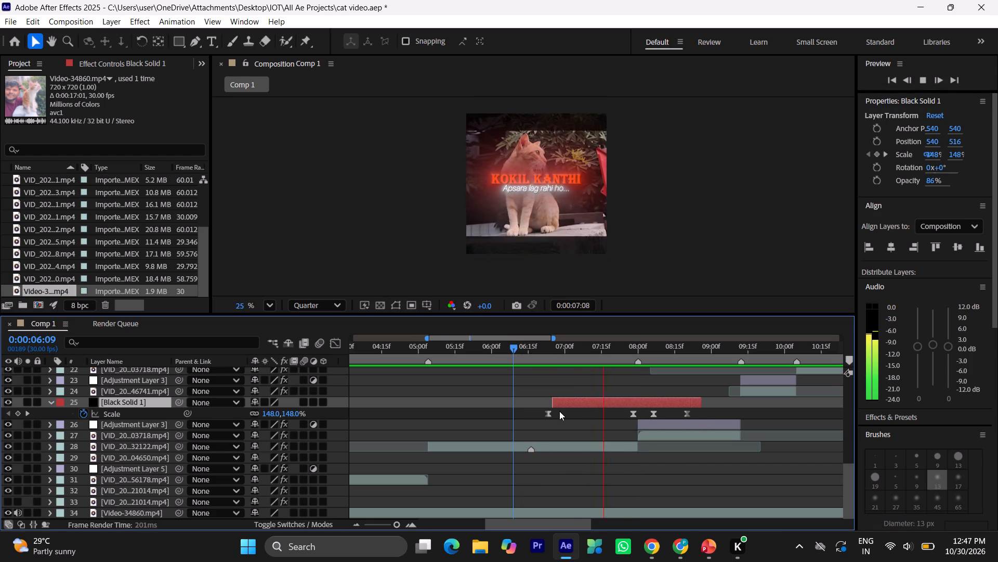
key(space)
Move Black Solid 1's two middle Scale keyframes earlier together, so the third one lands on the clip cut at 0:00:08:00.
drag(625, 353, 638, 355)
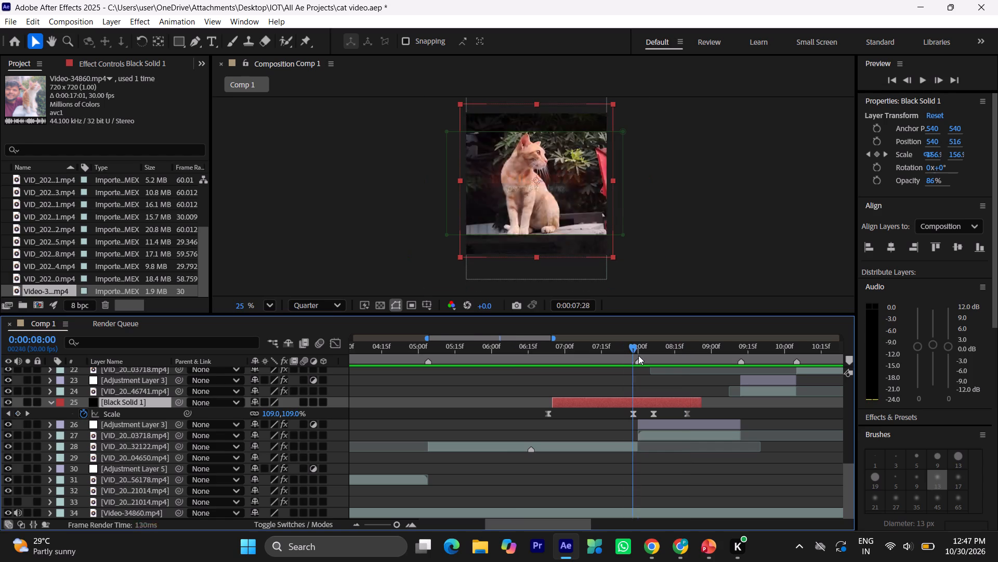
drag(638, 355, 640, 356)
drag(621, 408, 662, 423)
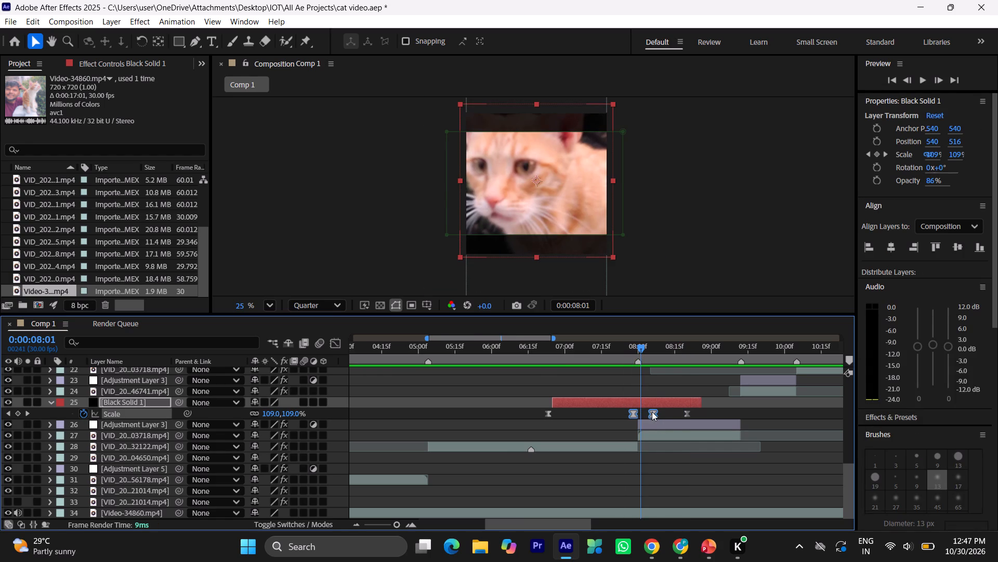
drag(652, 412, 638, 418)
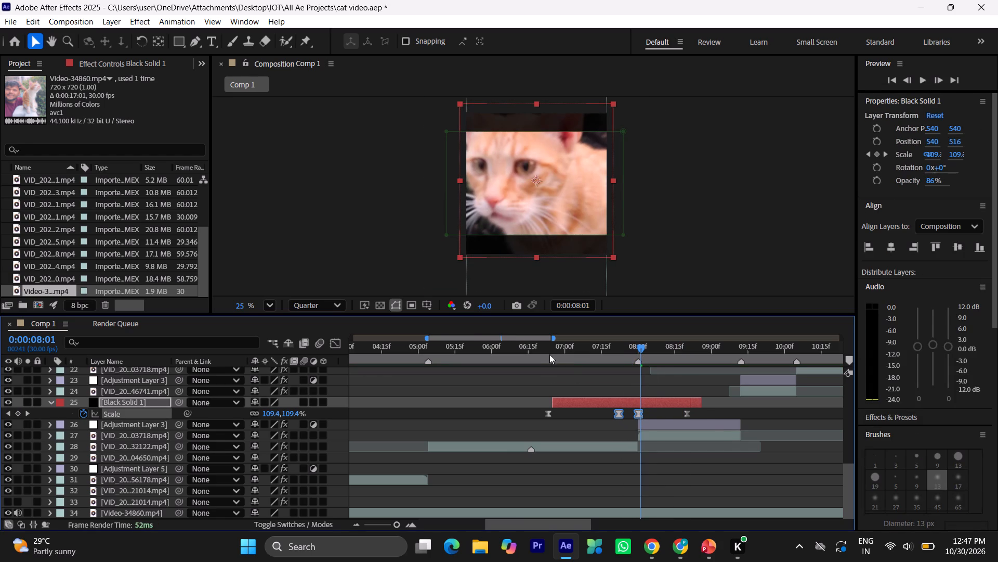
Play back the retimed bar animation repeatedly, starting between 0:00:06:24 and 0:00:06:29.
click(556, 347)
key(space)
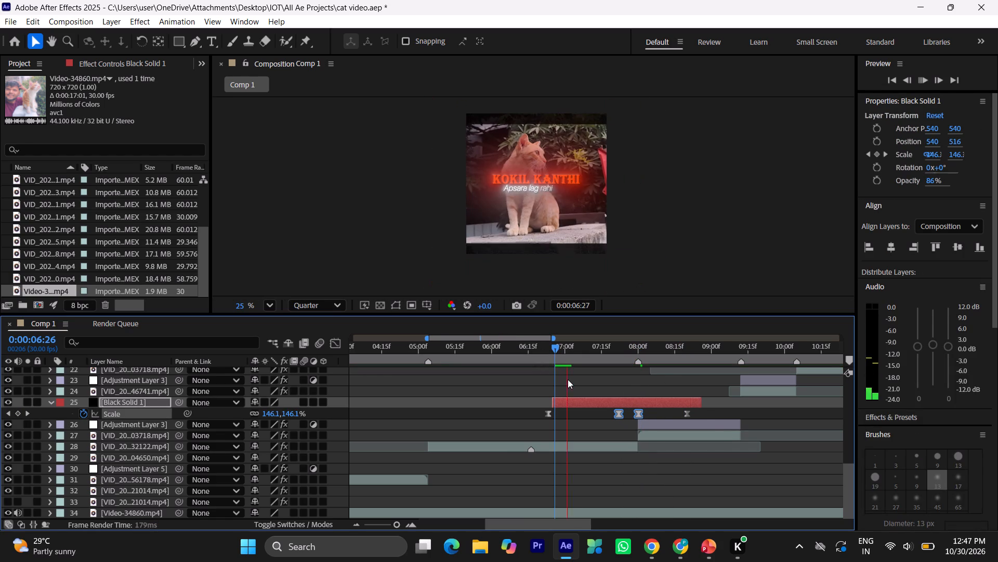
click(545, 346)
key(space)
click(551, 356)
key(space)
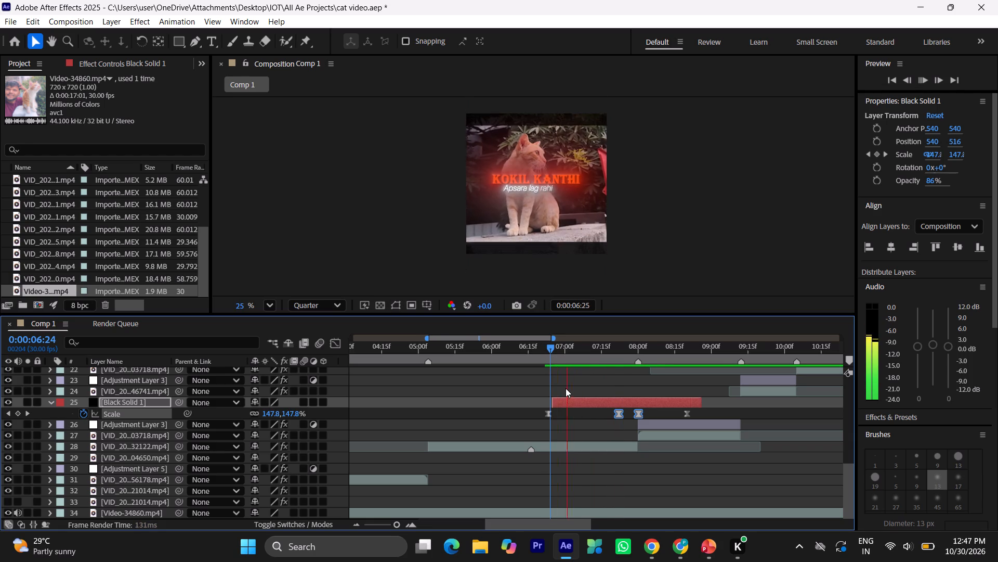
click(557, 350)
key(space)
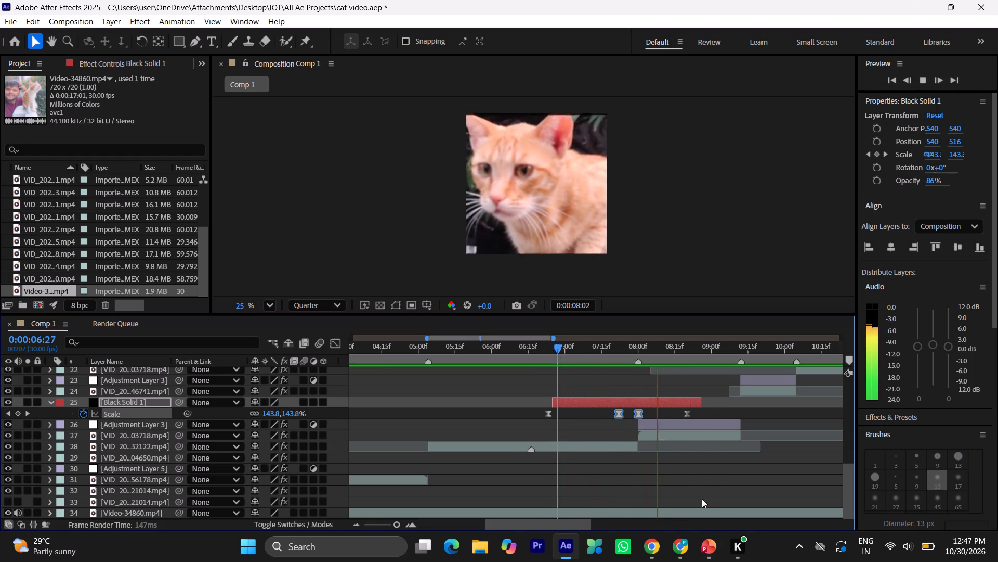
click(563, 351)
key(space)
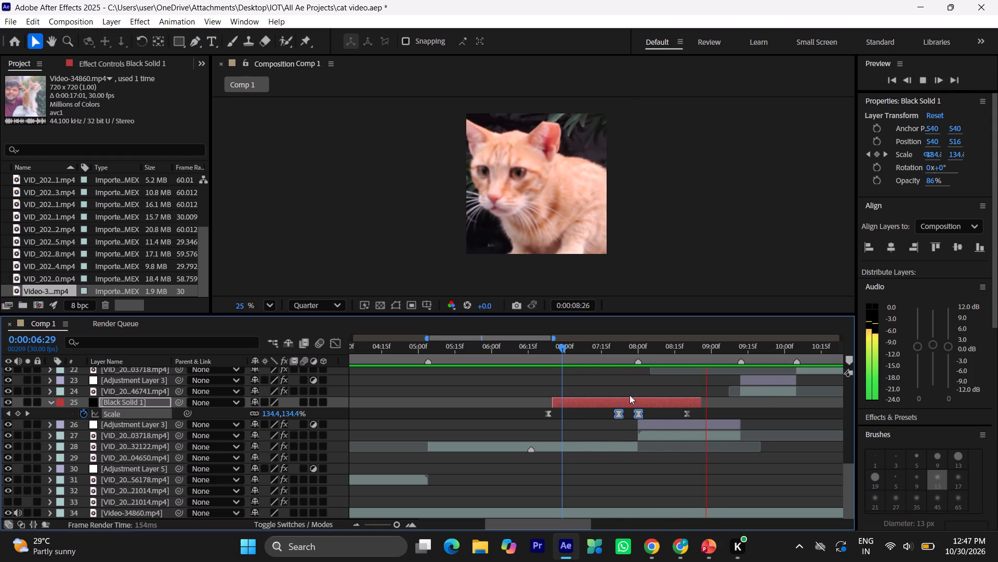
key(space)
Move the last Scale keyframe later to the end of the Black Solid 1 layer and preview from 0:00:06:26.
drag(686, 414, 698, 417)
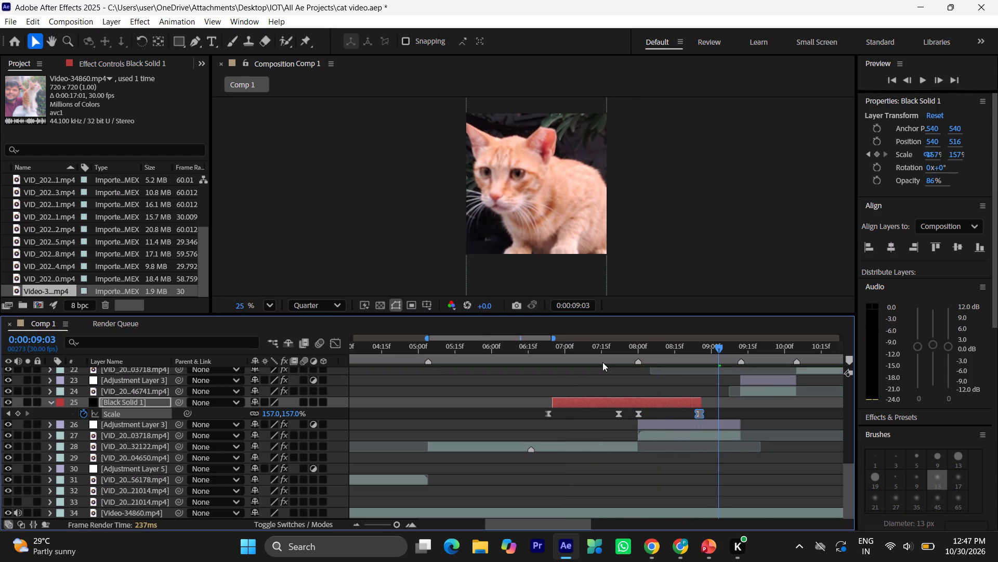
click(555, 347)
key(space)
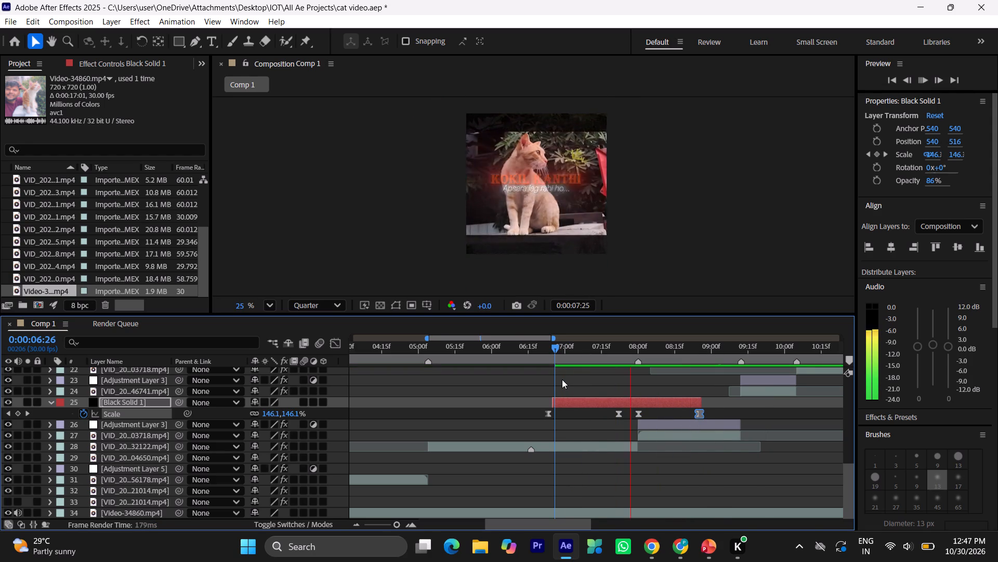
key(space)
Lower the Opacity of Black Solid 1 to 58%, judging it on the frame at 0:00:07:00.
click(566, 350)
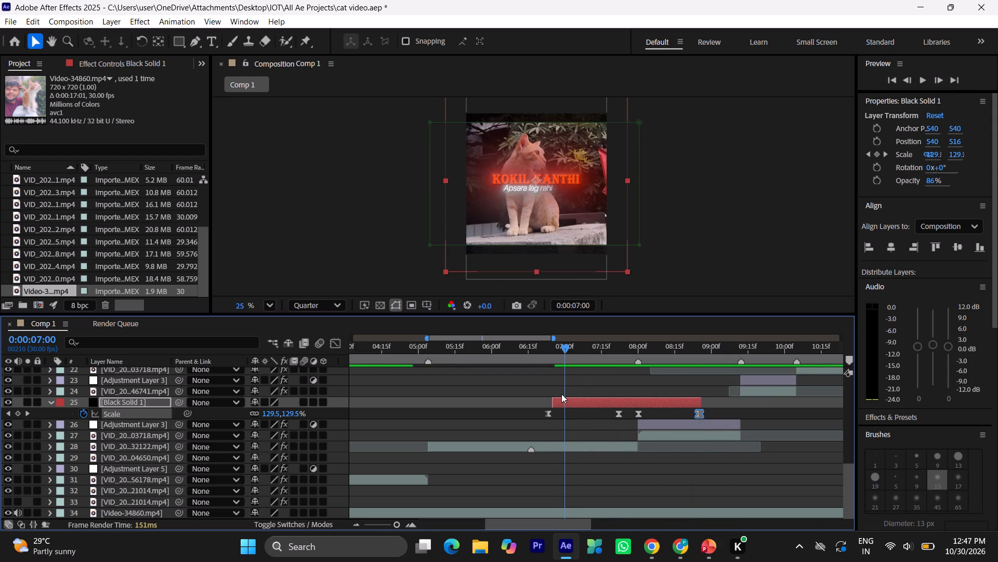
click(564, 404)
key(t)
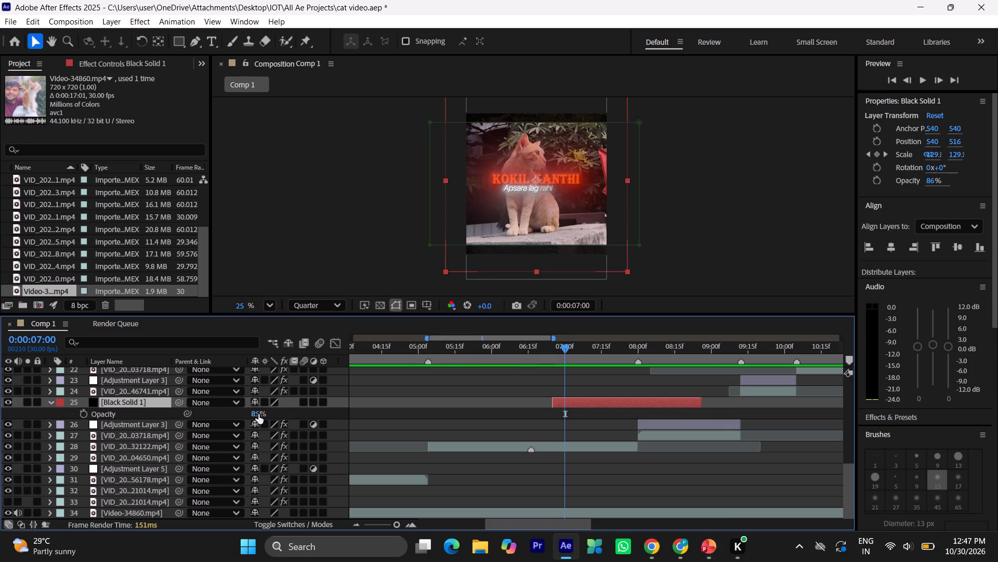
drag(258, 414, 242, 416)
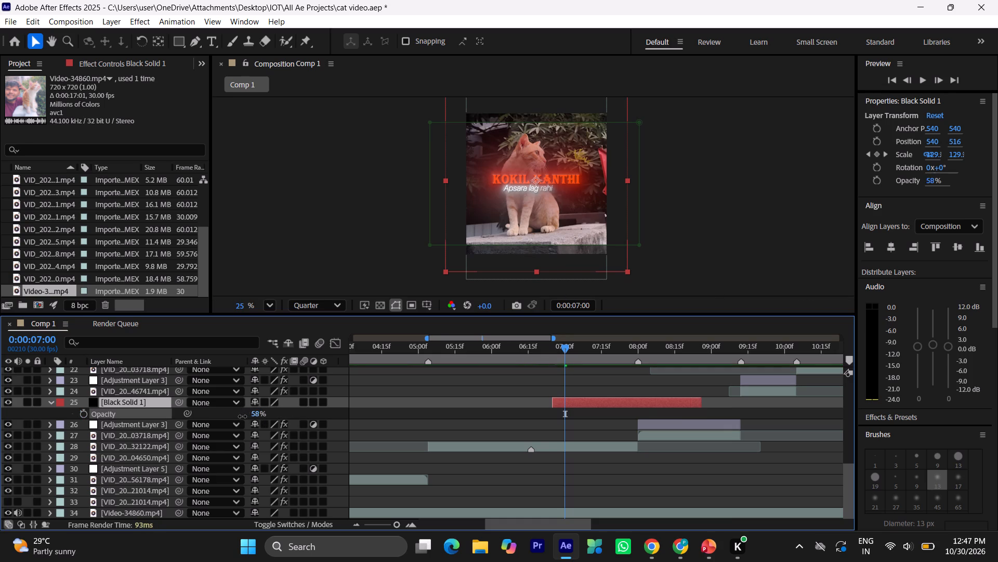
drag(242, 416, 243, 417)
Play back the more transparent bars from 0:00:06:25 and 0:00:06:27, and with the lead-in from 0:00:05:10.
click(553, 348)
key(space)
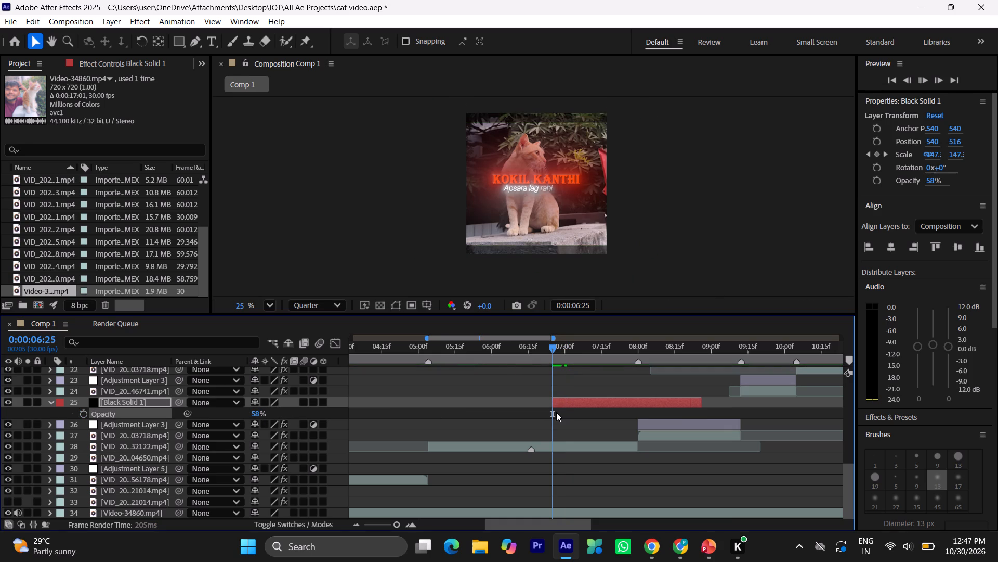
click(558, 351)
key(space)
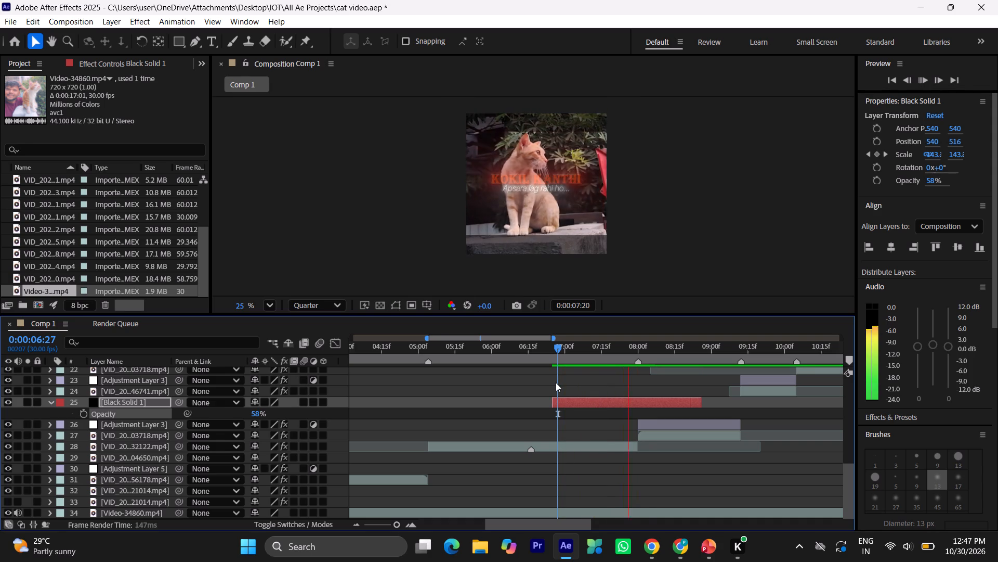
click(545, 347)
drag(545, 347, 511, 348)
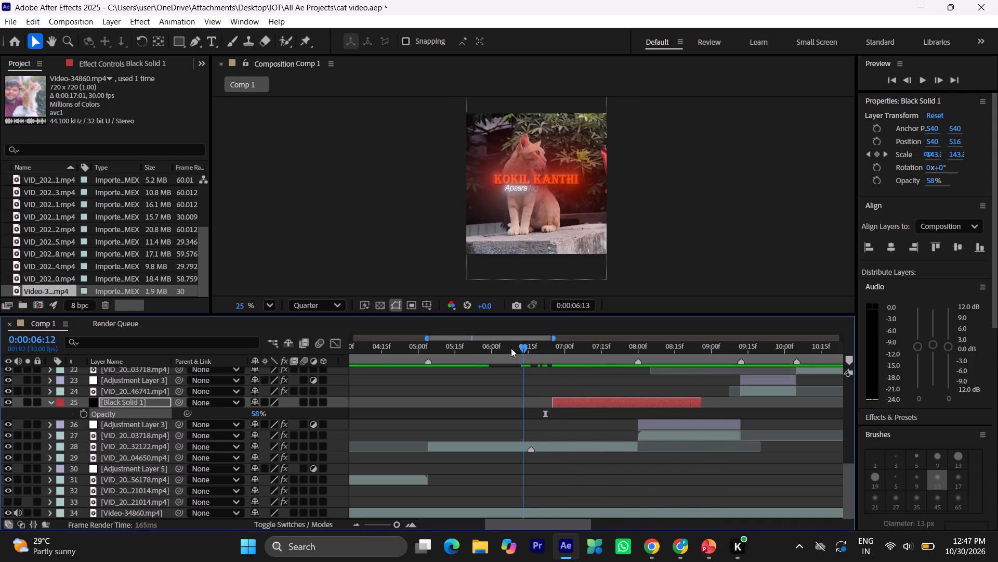
drag(511, 348, 442, 355)
key(space)
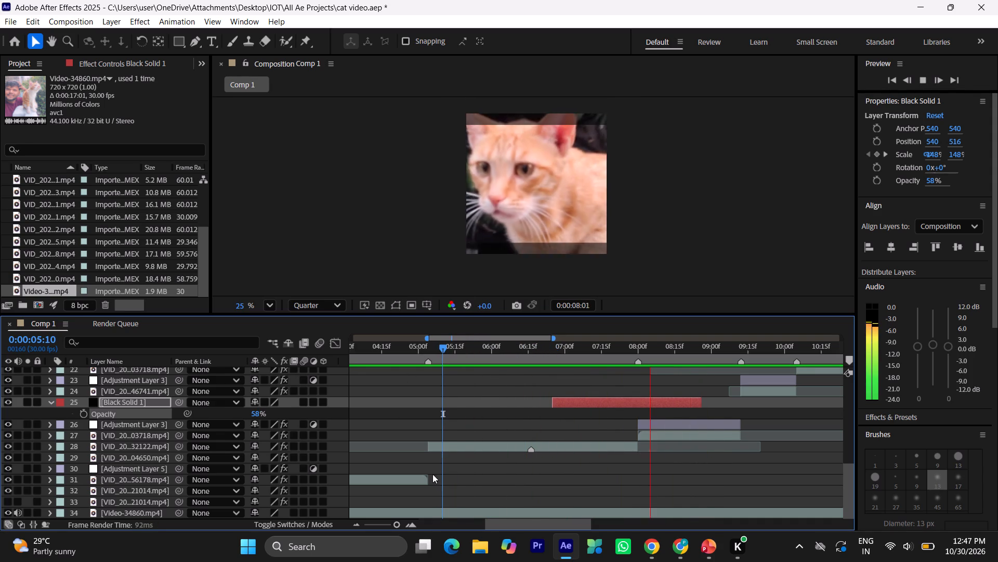
Play back the composition from 0:00:00:00, stop at 0:00:04:06, and show the whole timeline.
click(402, 353)
drag(402, 353, 186, 360)
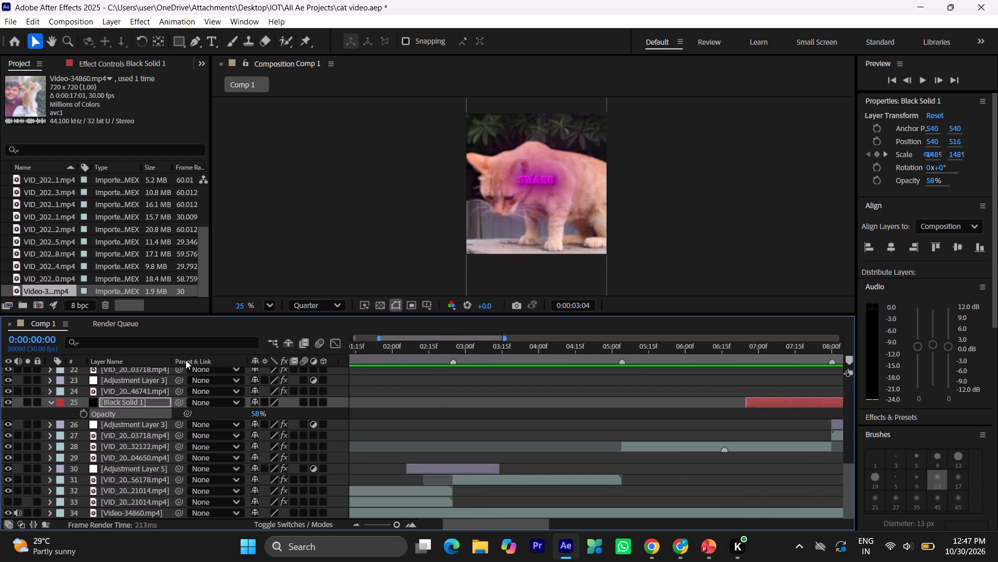
drag(186, 360, 64, 364)
key(space)
click(661, 352)
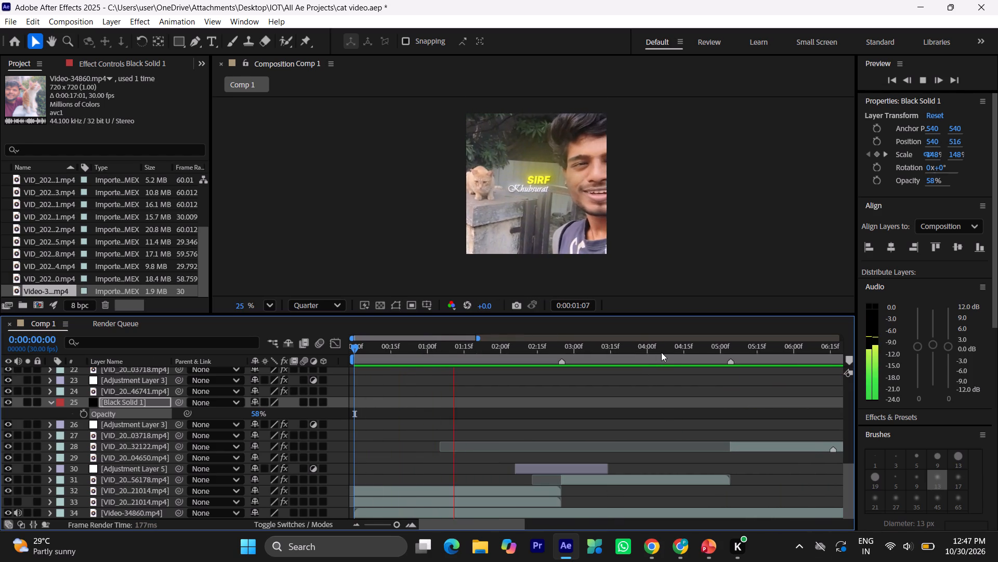
alt+scroll(684, 385, down, 5)
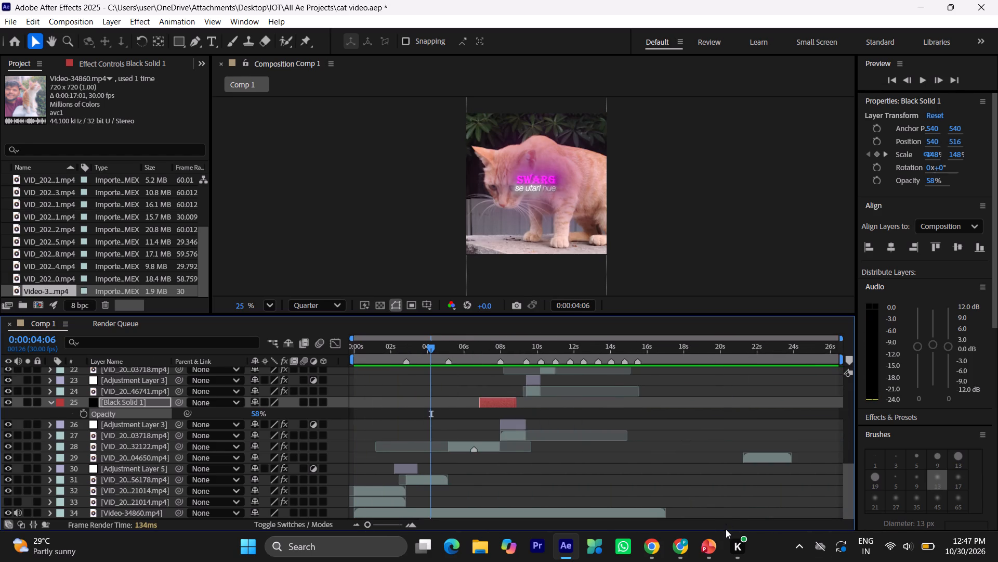